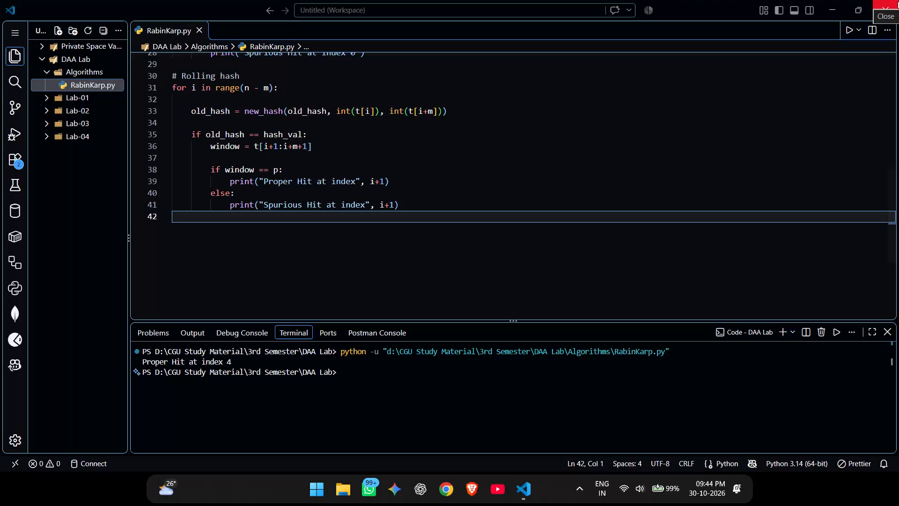
Kill the terminal session and close the VS Code window with the RabinKarp.py code.
left_click(359, 398)
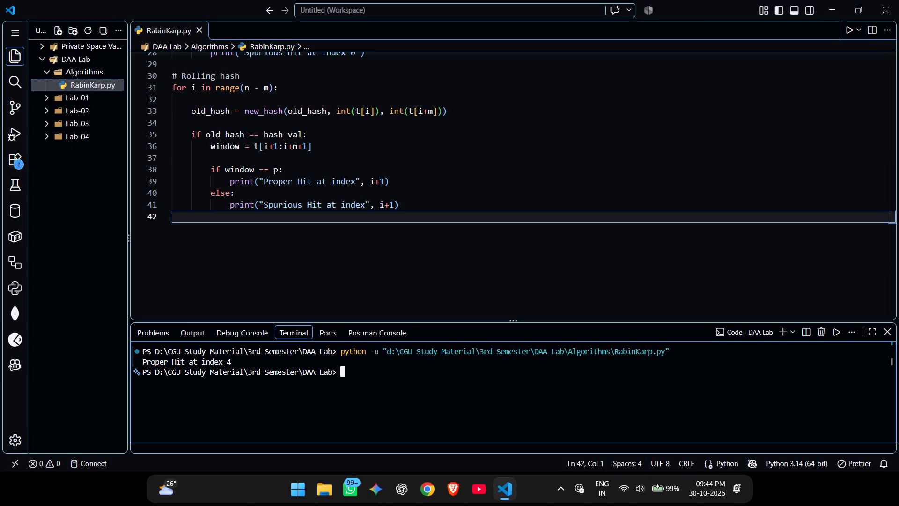
left_click(824, 334)
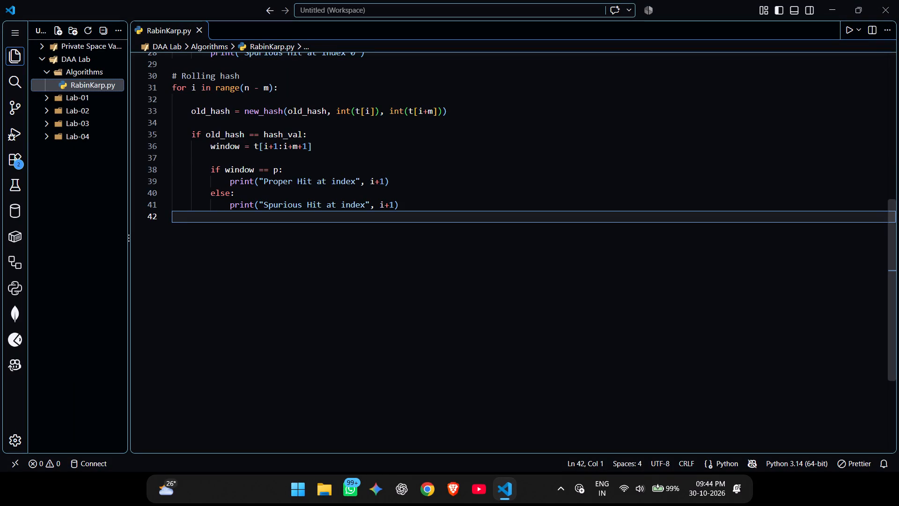
scroll(385, 264, "up", 1)
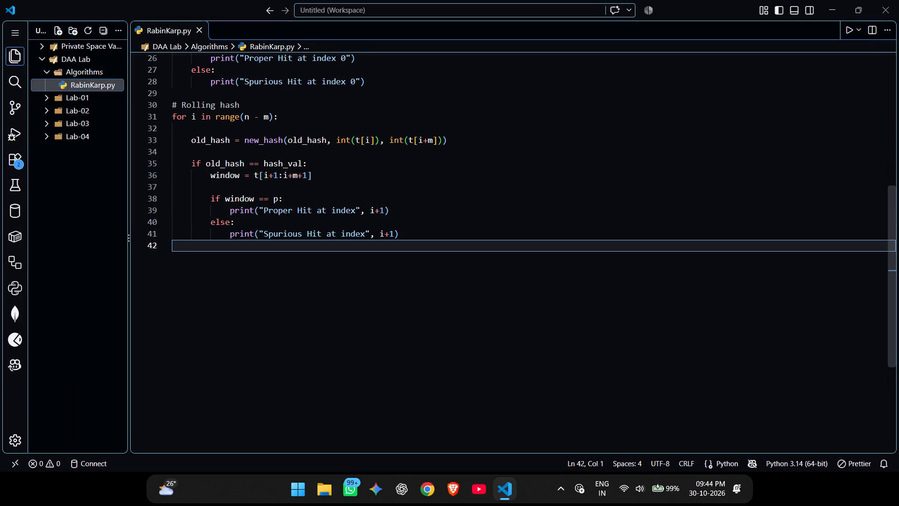
scroll(385, 263, "up", 18)
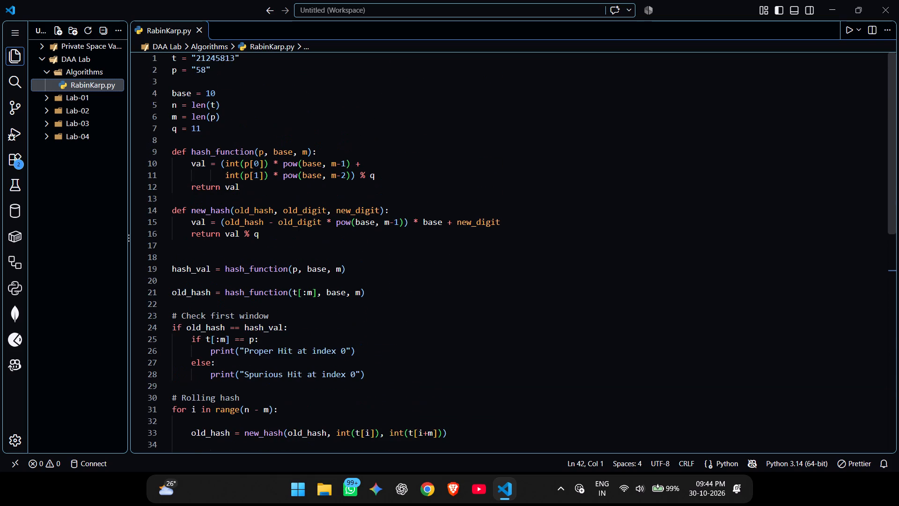
left_click(898, 0)
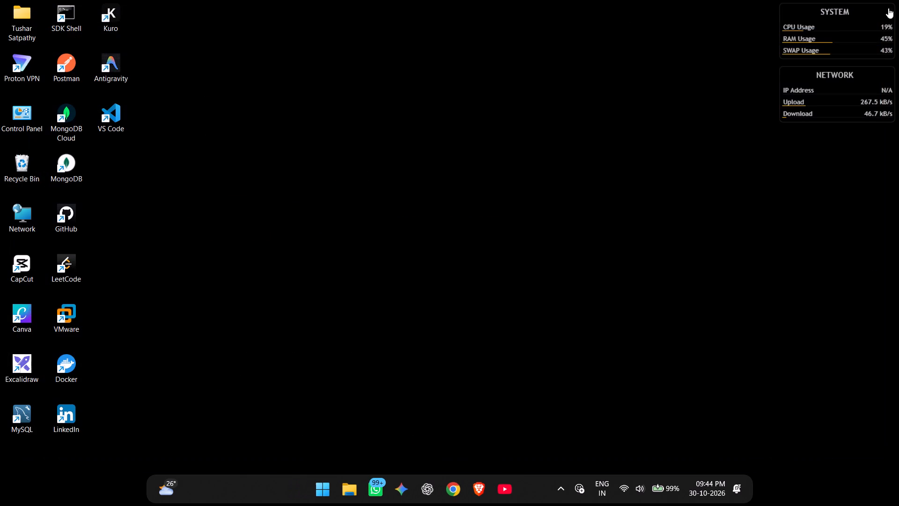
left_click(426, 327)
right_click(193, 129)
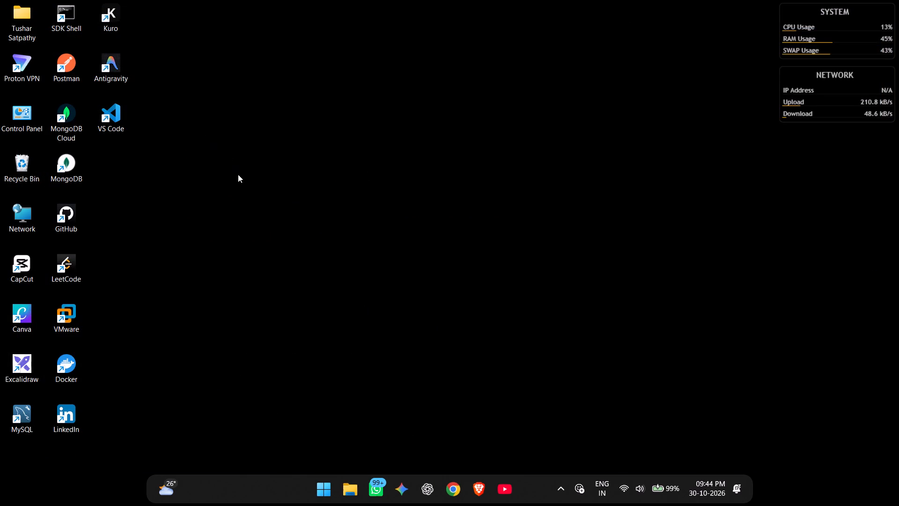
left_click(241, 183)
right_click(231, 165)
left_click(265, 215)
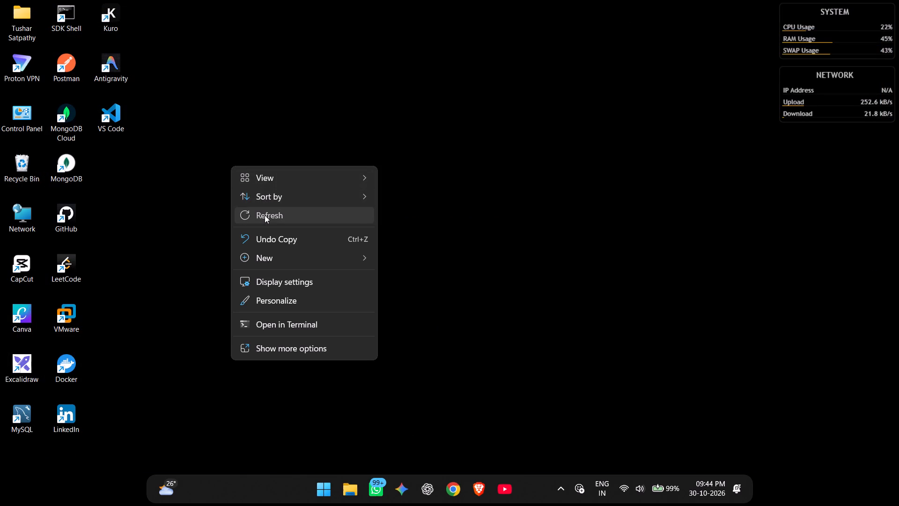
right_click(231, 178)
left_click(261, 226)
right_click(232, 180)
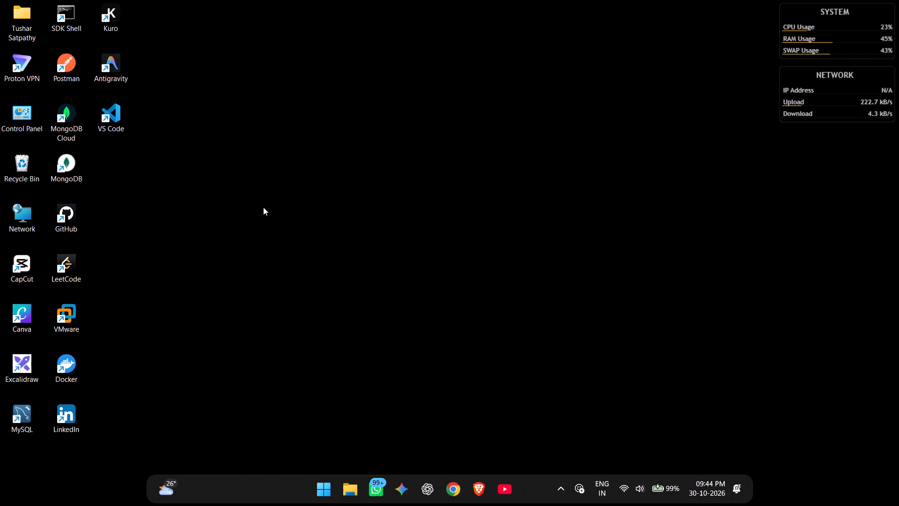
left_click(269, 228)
Launch Canva and open the recent A4 design with the moon images and pink QR code.
double_click(19, 315)
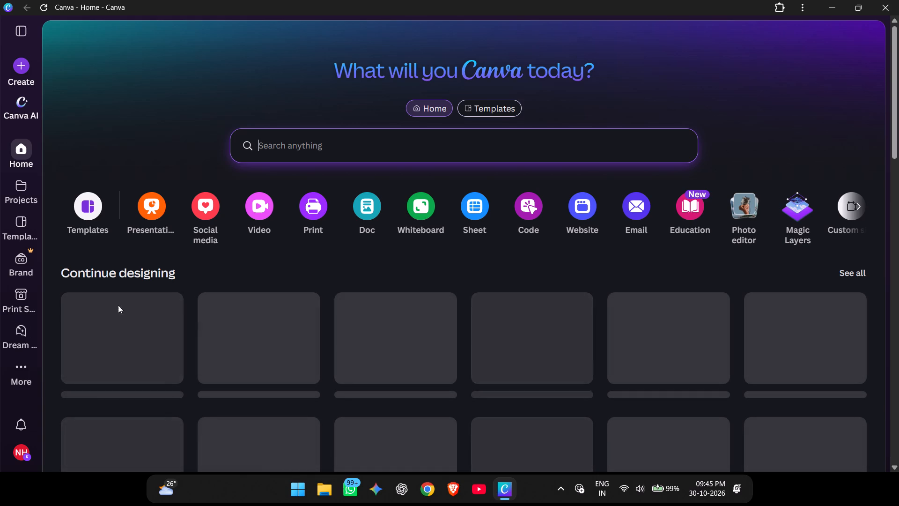
scroll(186, 128, "down", 5)
scroll(195, 184, "up", 4)
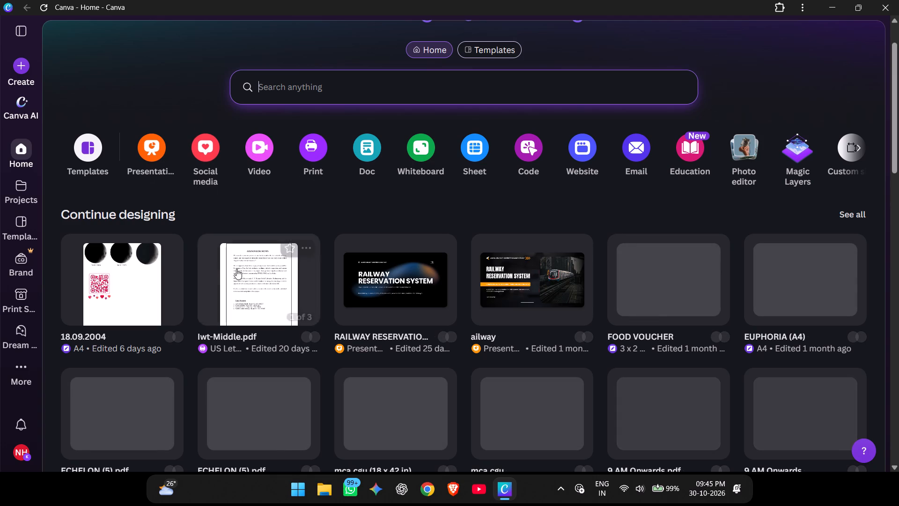
left_click(138, 277)
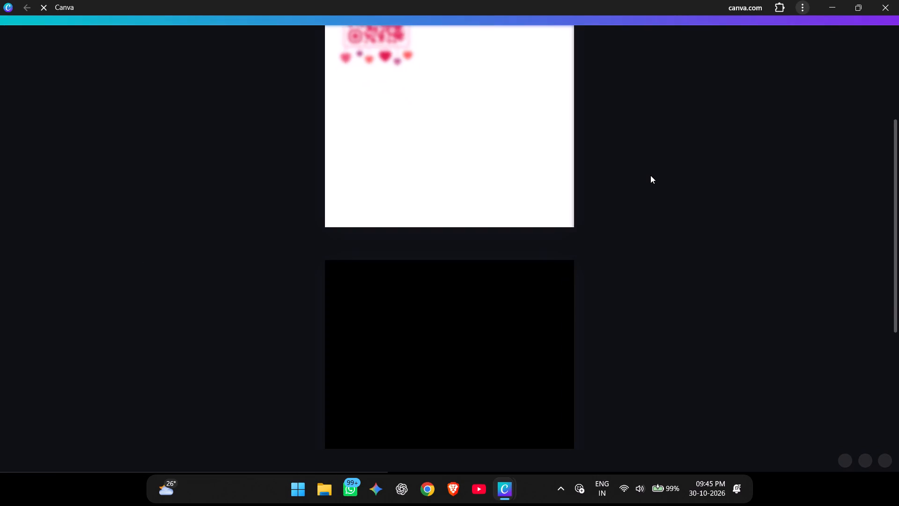
Duplicate page 1 of the moon and QR code design.
scroll(650, 175, "up", 4)
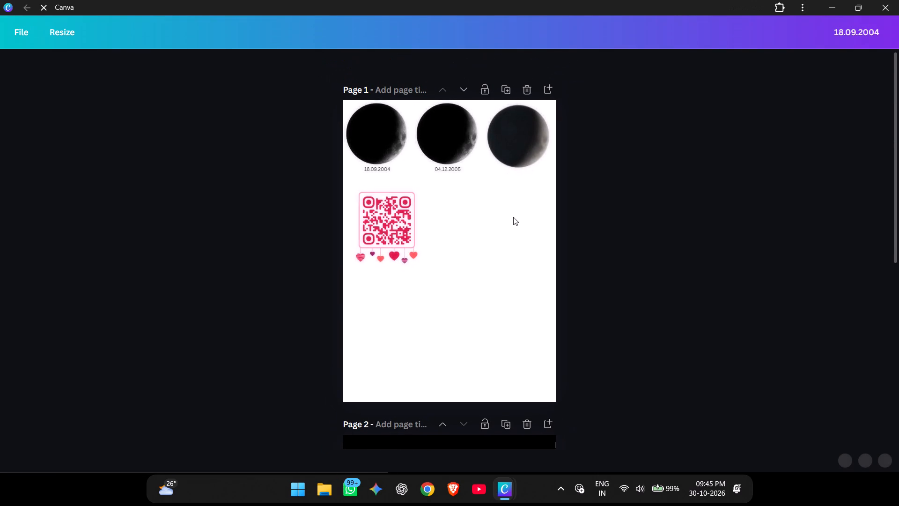
left_click(510, 225)
scroll(523, 252, "down", 5)
scroll(489, 300, "down", 2)
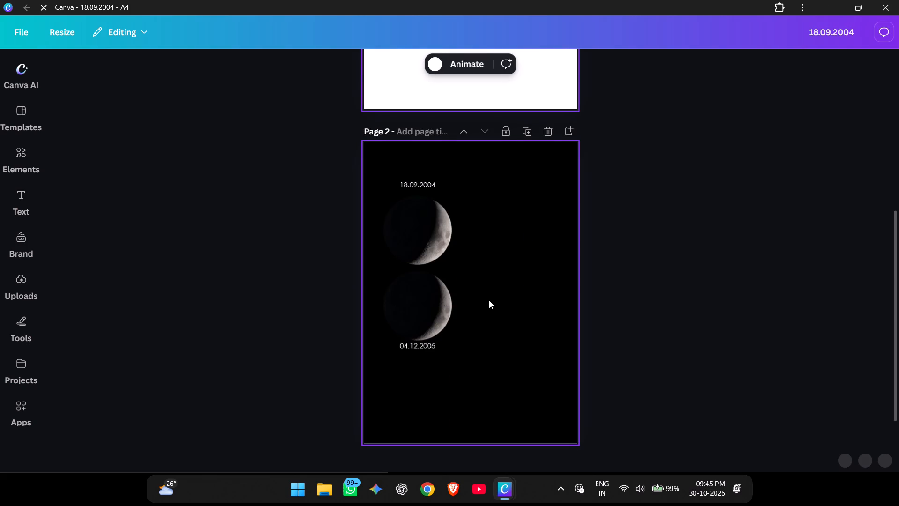
scroll(489, 300, "down", 3)
scroll(532, 206, "up", 6)
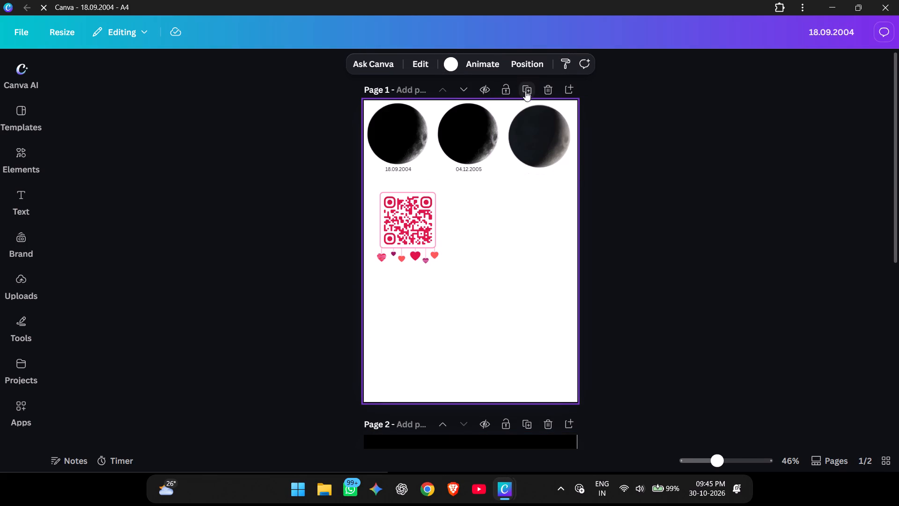
left_click(528, 93)
Delete all the moons, date captions and the QR code from the duplicated page 2.
left_click(286, 125)
left_click_drag(282, 119, 526, 221)
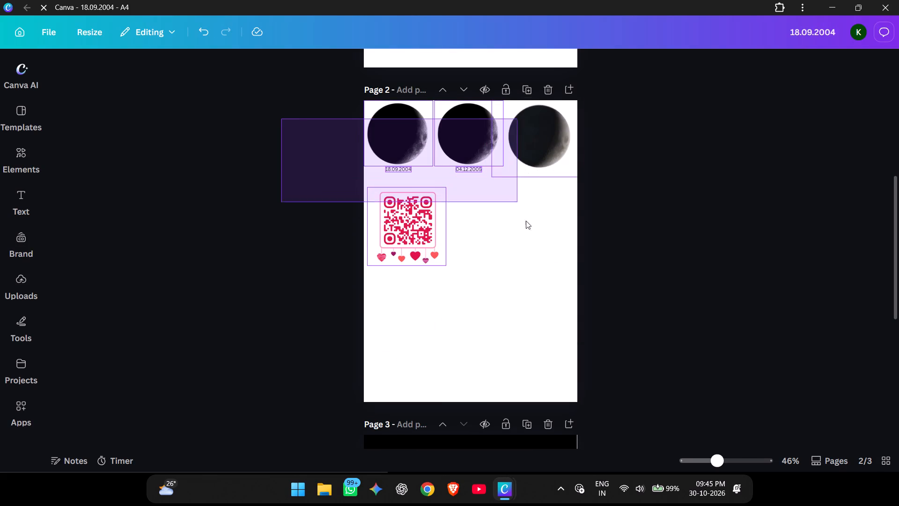
left_click_drag(526, 221, 541, 240)
key("Delete")
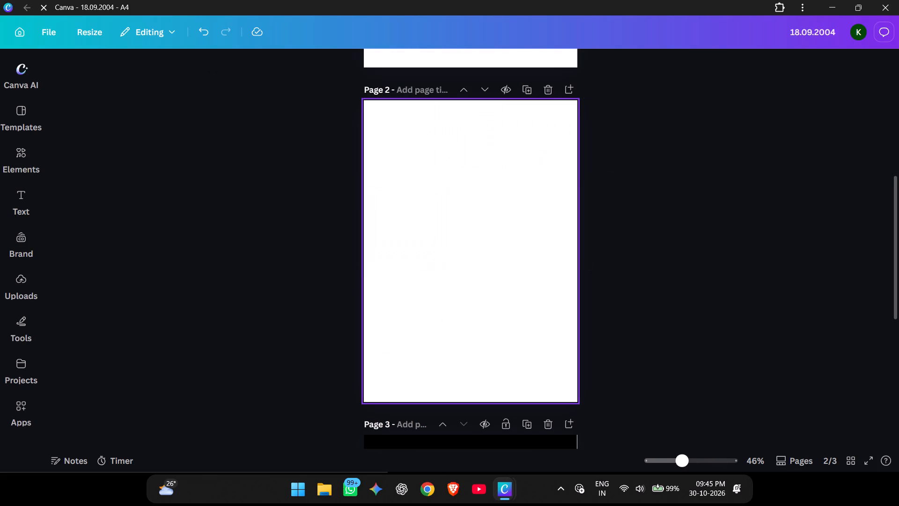
Nudge the two date captions below the first two moons on page 1 slightly downward together.
scroll(541, 240, "up", 5)
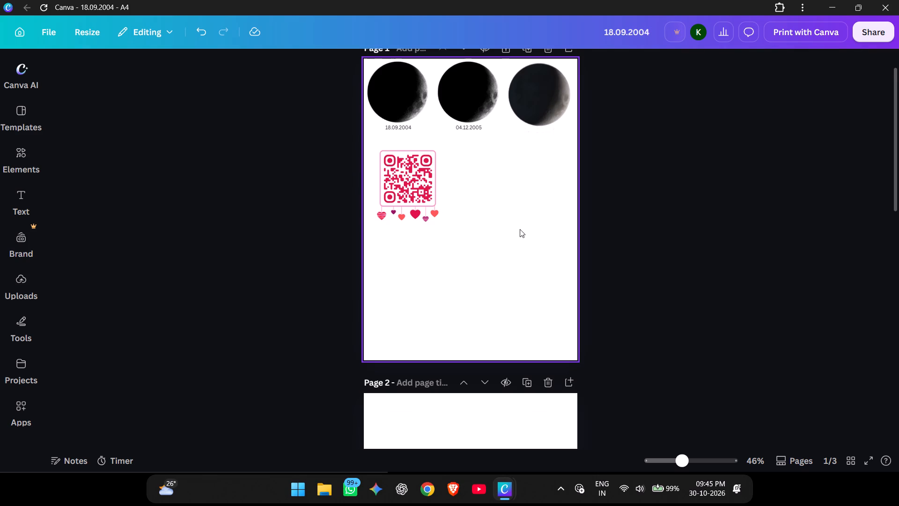
scroll(498, 233, "up", 1, "ctrl")
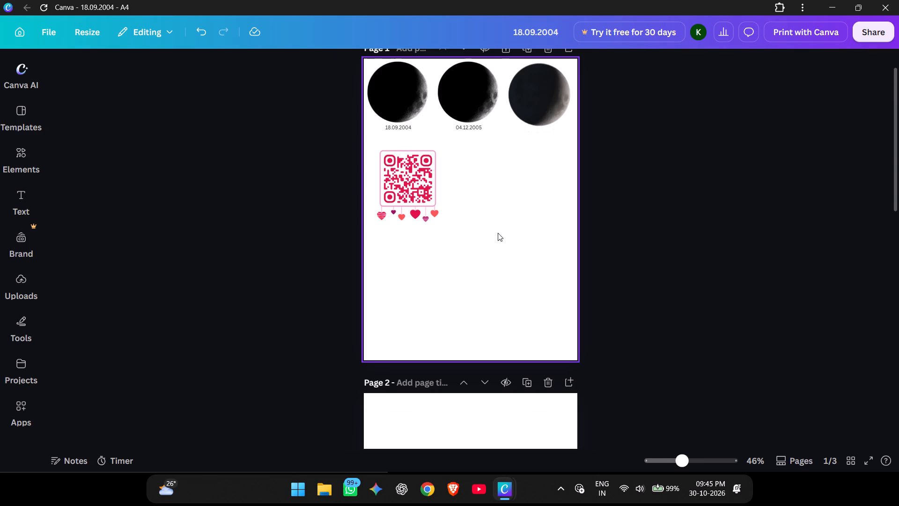
scroll(498, 233, "up", 2, "ctrl")
scroll(498, 231, "up", 2)
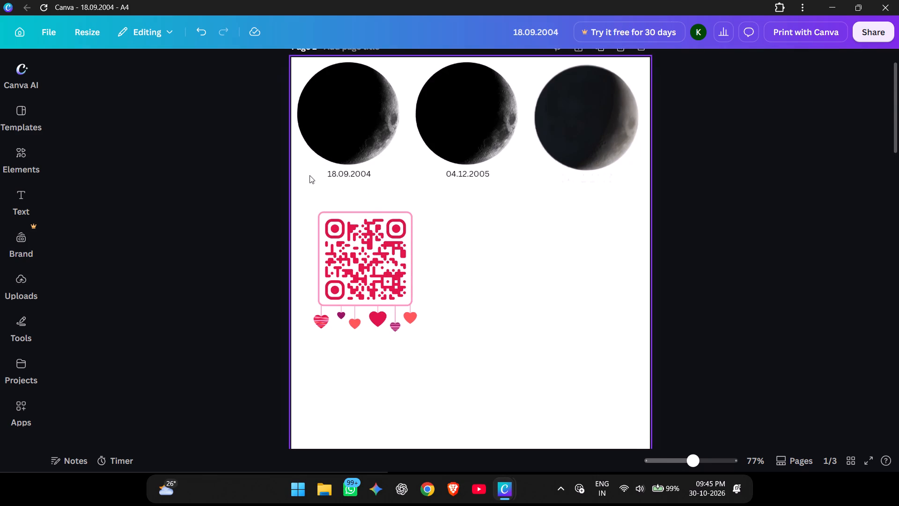
left_click_drag(306, 171, 480, 194)
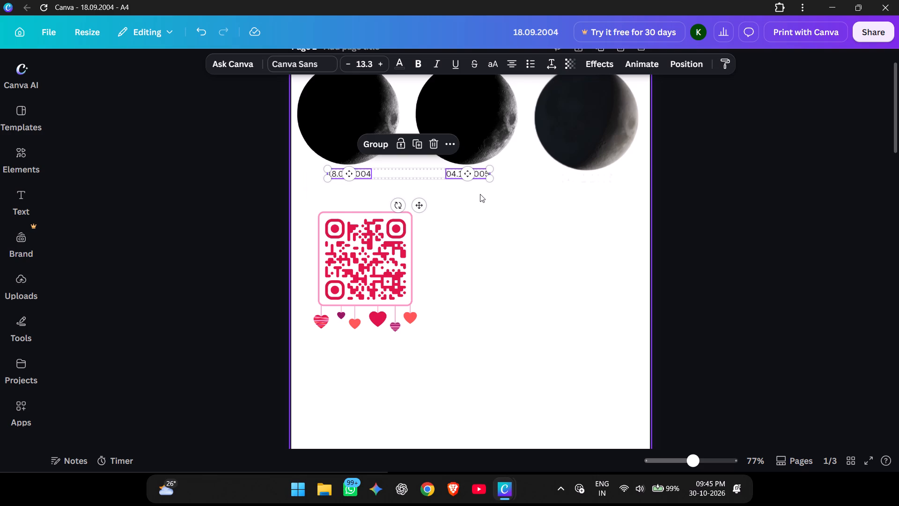
key("Down")
key("Down")
key("Down")
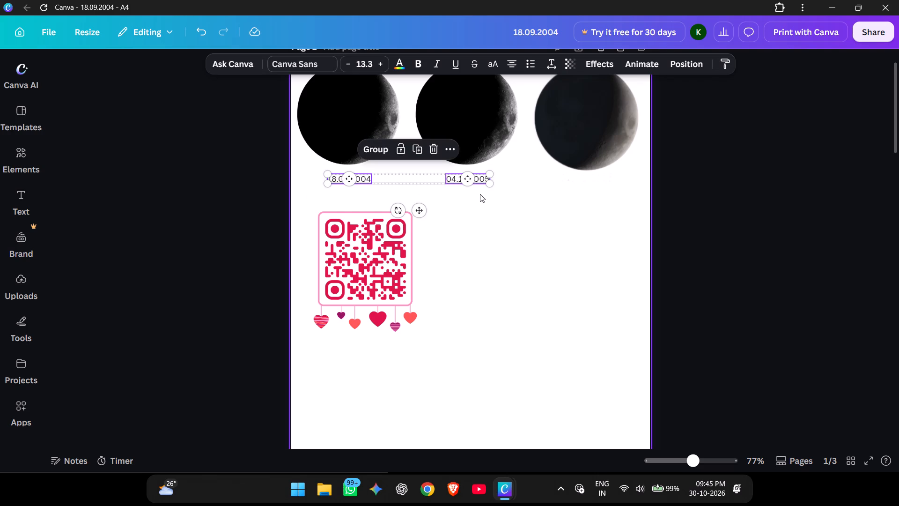
left_click(513, 245)
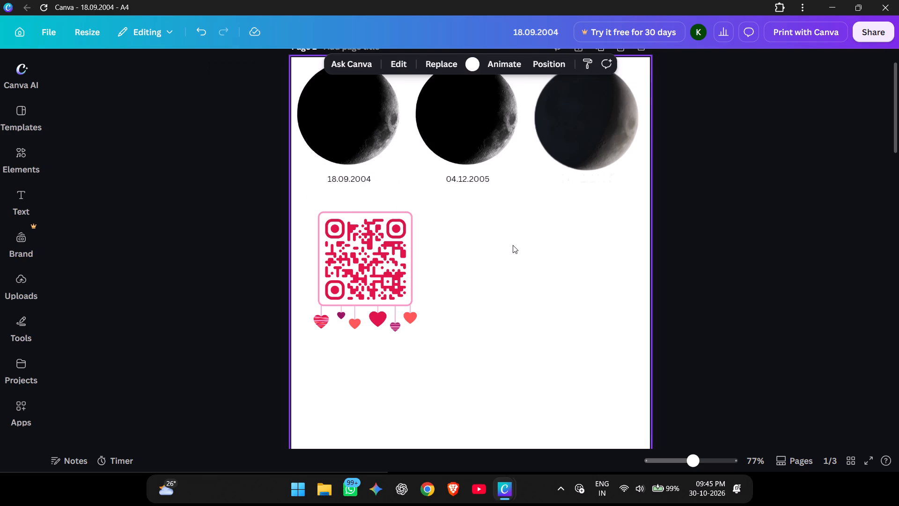
Select the blank page 2 and search the Canva elements for "calender".
scroll(516, 255, "up", 2)
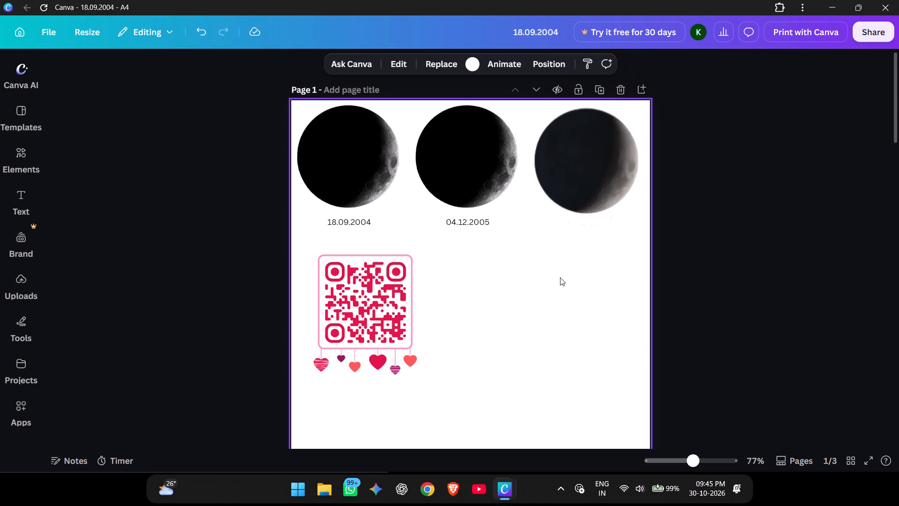
scroll(518, 330, "down", 11)
left_click(508, 305)
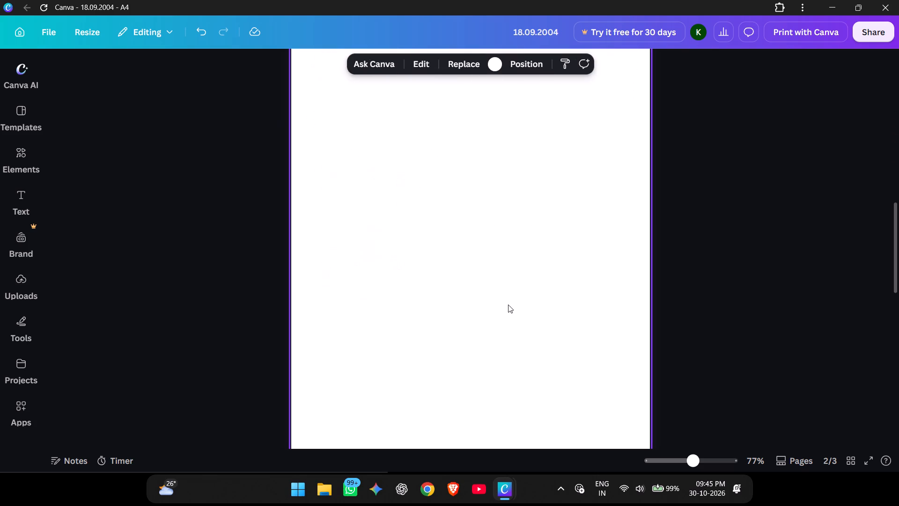
scroll(475, 294, "down", 4, "ctrl")
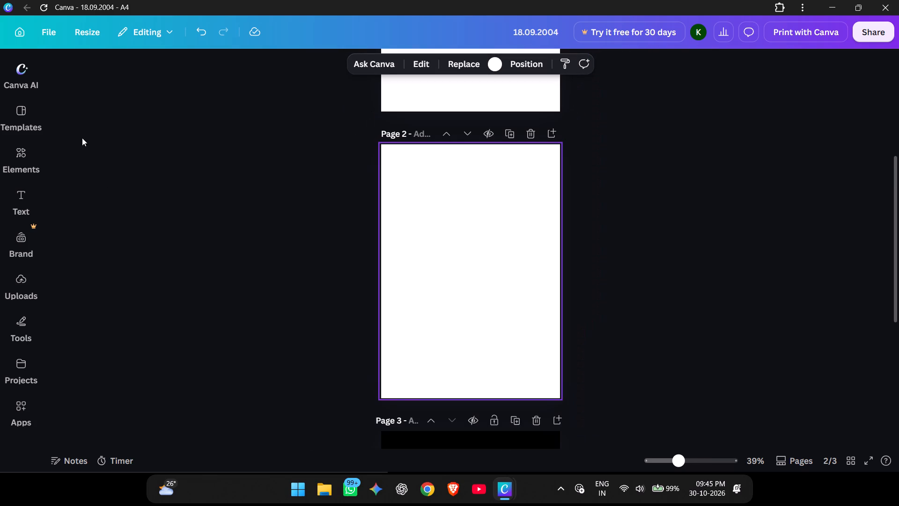
left_click(11, 150)
left_click(122, 82)
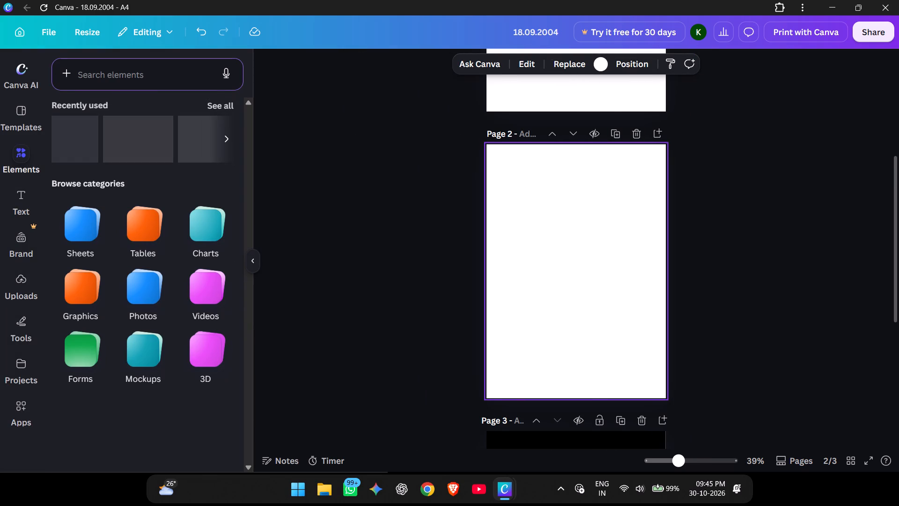
left_click(126, 68)
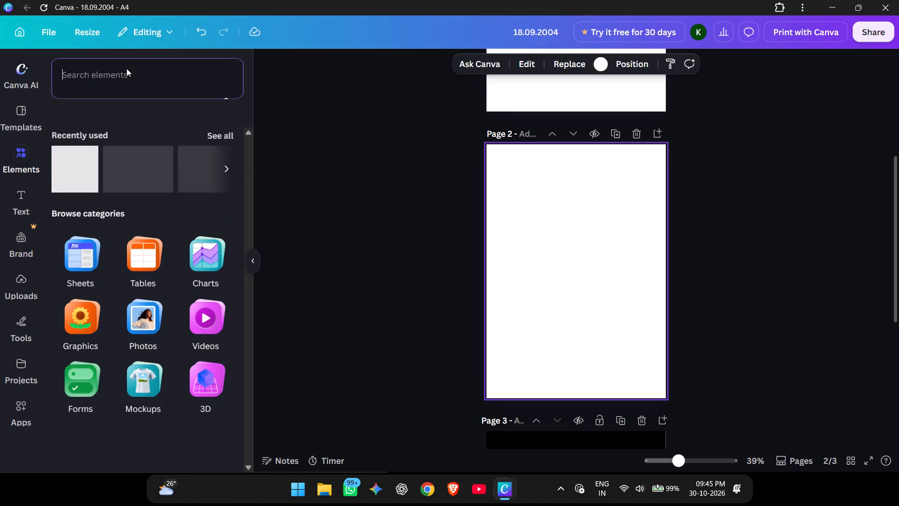
type("calender")
key("Return")
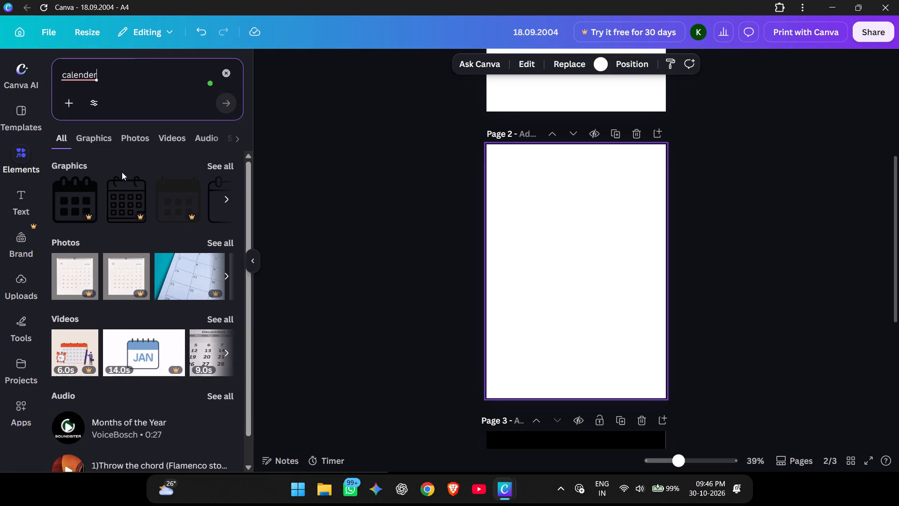
Browse the graphics and photo results and add the Nov 2022 wall calendar photo to page 2.
left_click(216, 162)
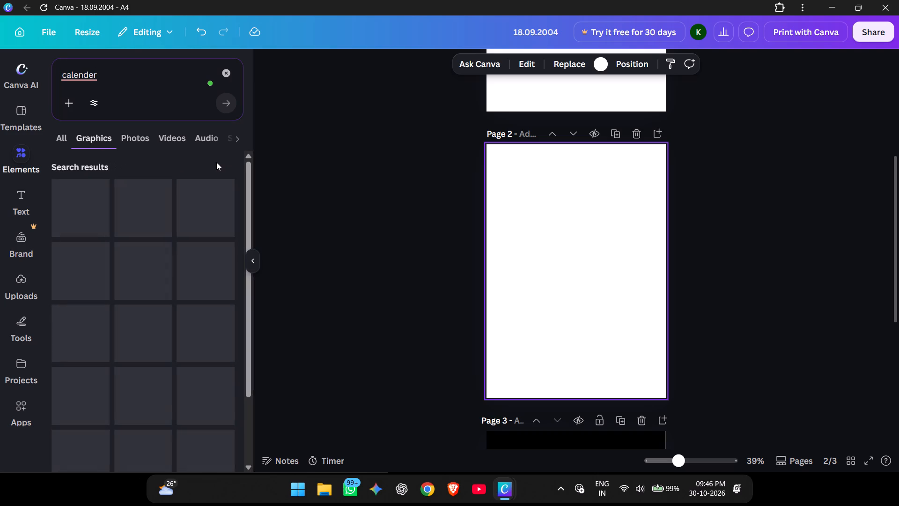
scroll(126, 253, "down", 2)
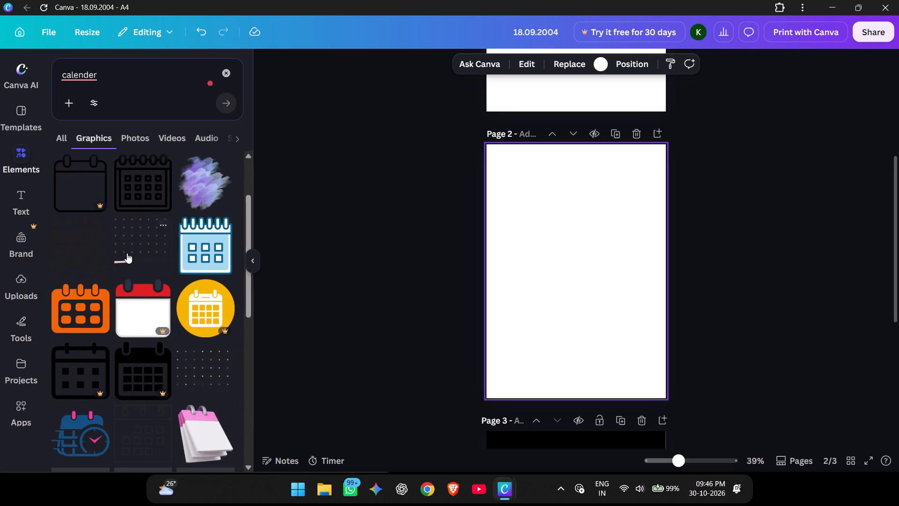
scroll(127, 253, "down", 5)
scroll(127, 253, "up", 5)
left_click(142, 140)
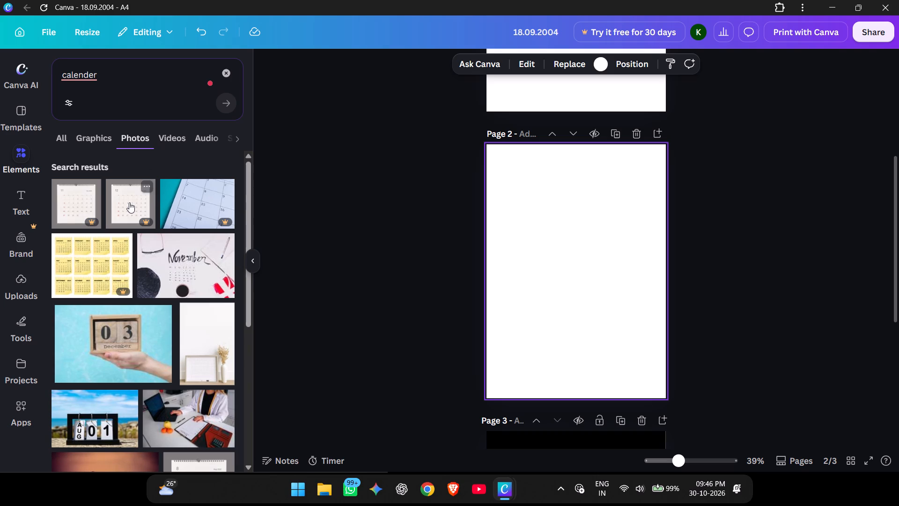
left_click(77, 201)
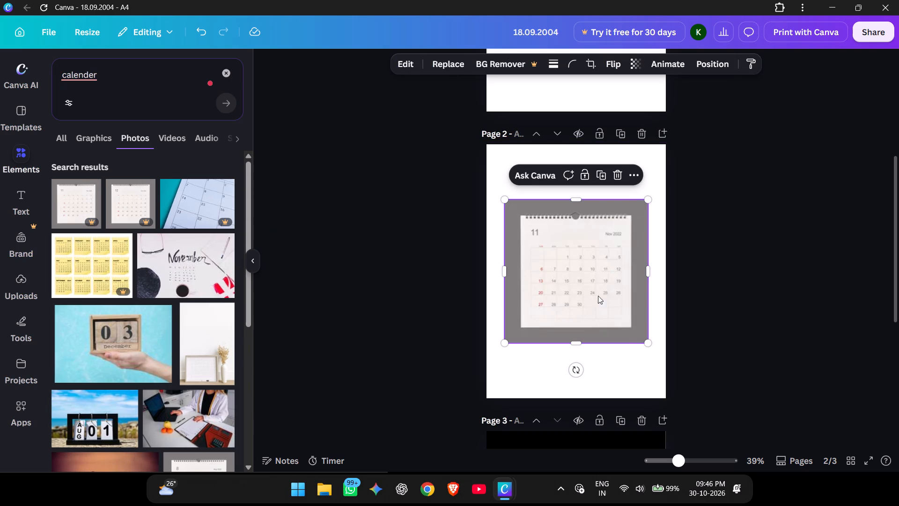
Browse further through the "calender" photo results and look over the layouts of pages 1 and 2.
scroll(206, 272, "down", 2)
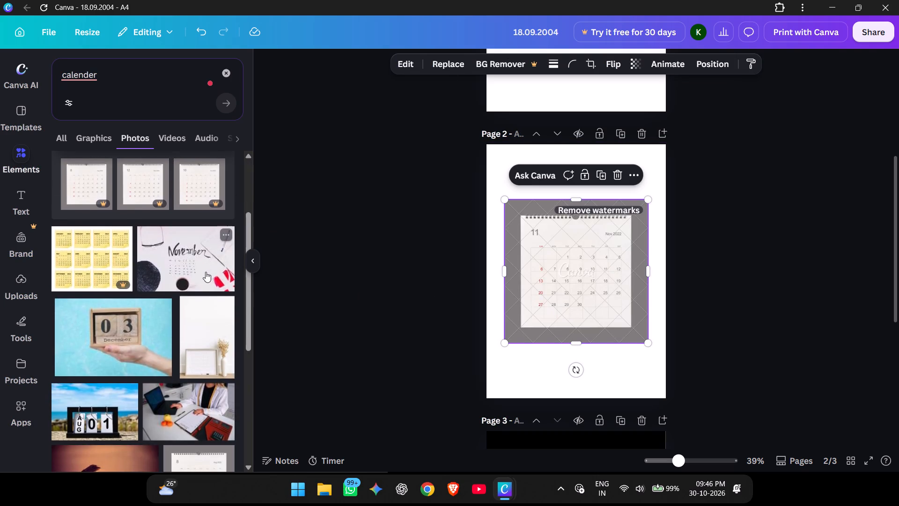
scroll(206, 272, "down", 4)
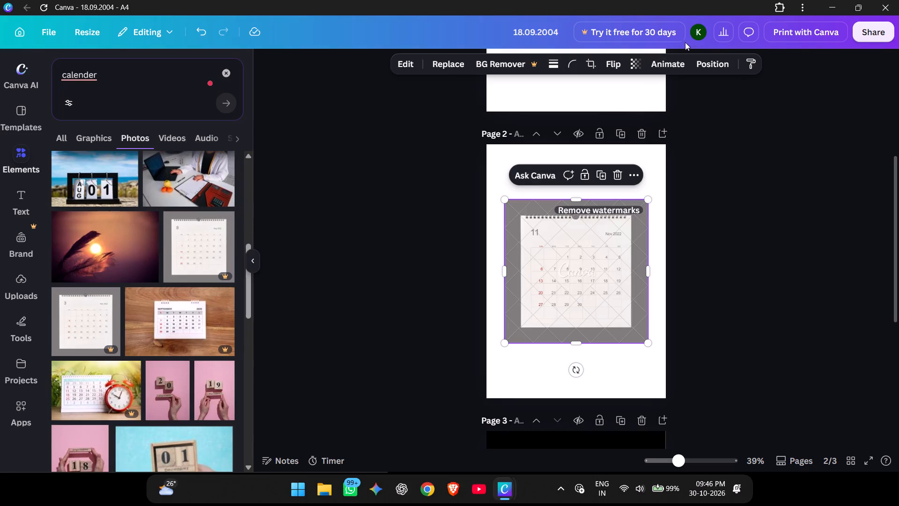
left_click(696, 34)
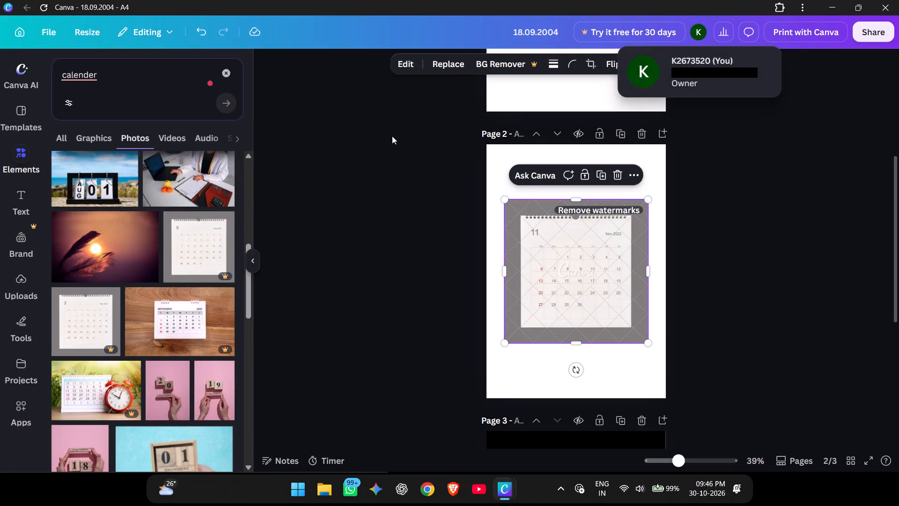
left_click(391, 137)
scroll(173, 222, "down", 1)
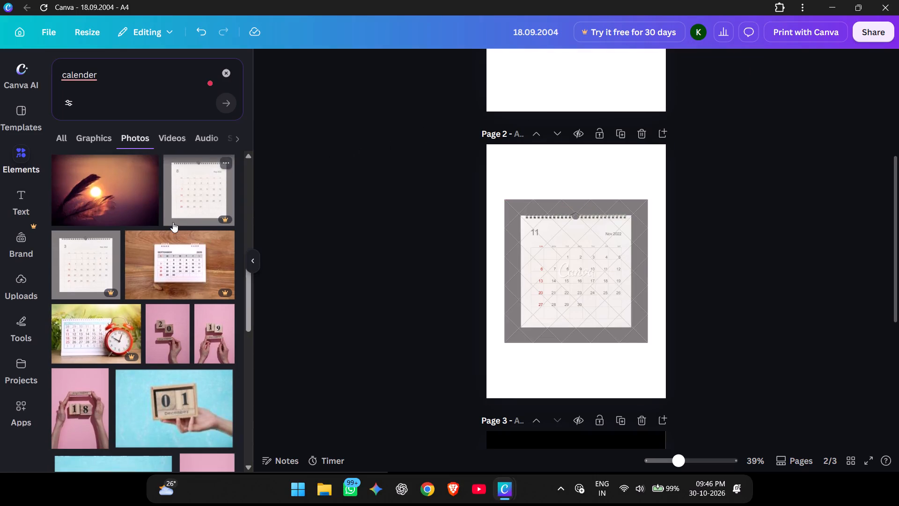
scroll(173, 222, "up", 1)
scroll(708, 305, "up", 3)
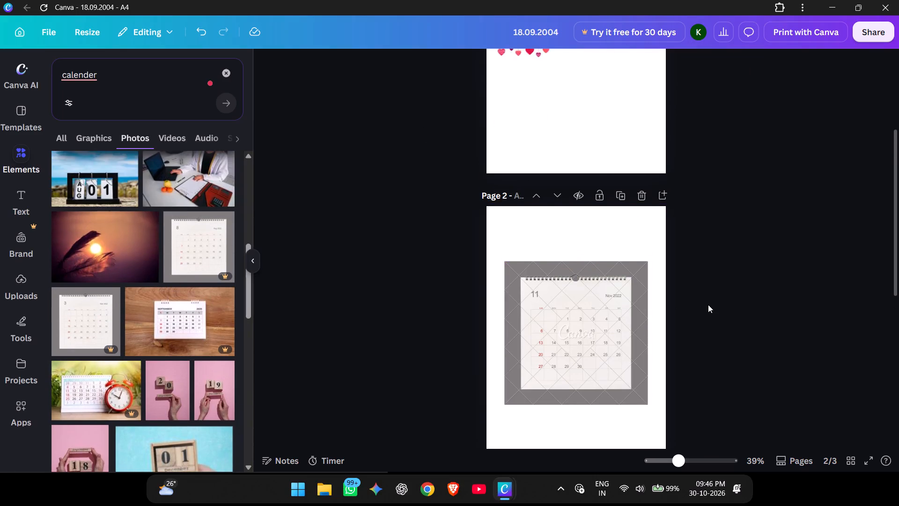
scroll(708, 305, "up", 2)
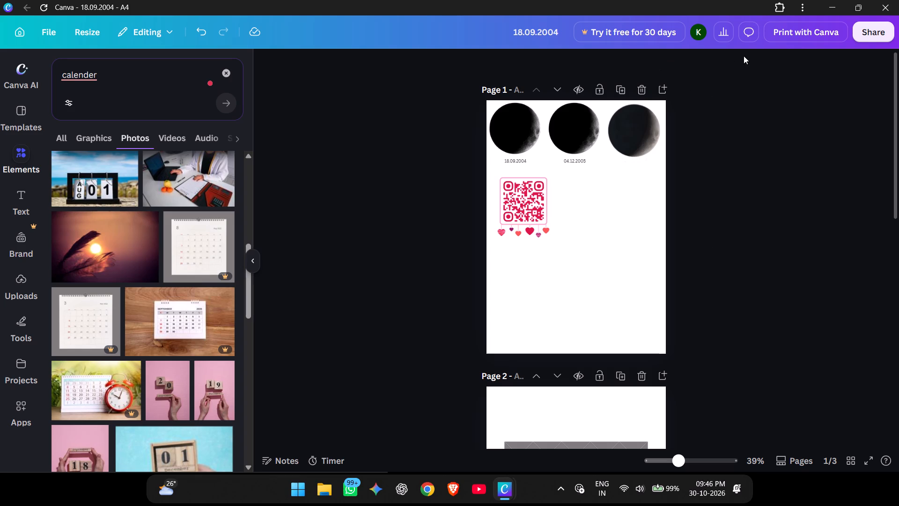
left_click(730, 95)
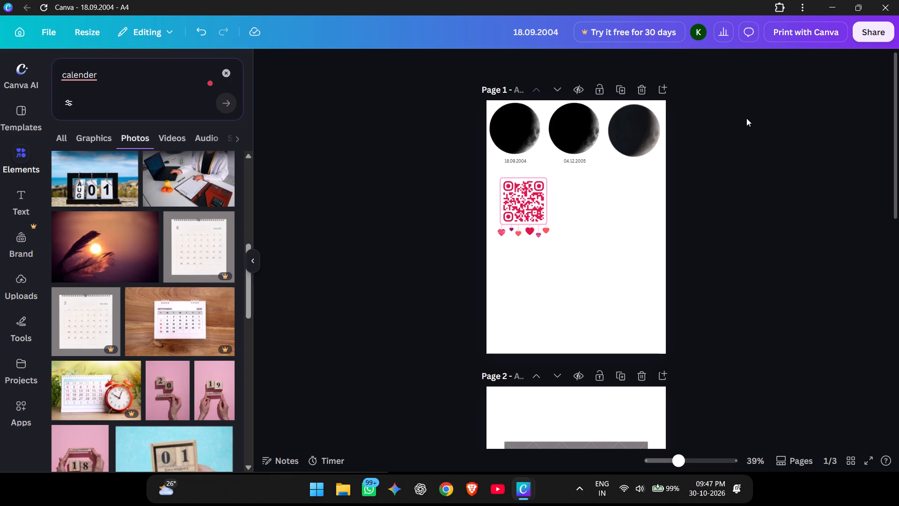
Delete the Nov 2022 wall calendar photo from page 2.
scroll(742, 113, "down", 5)
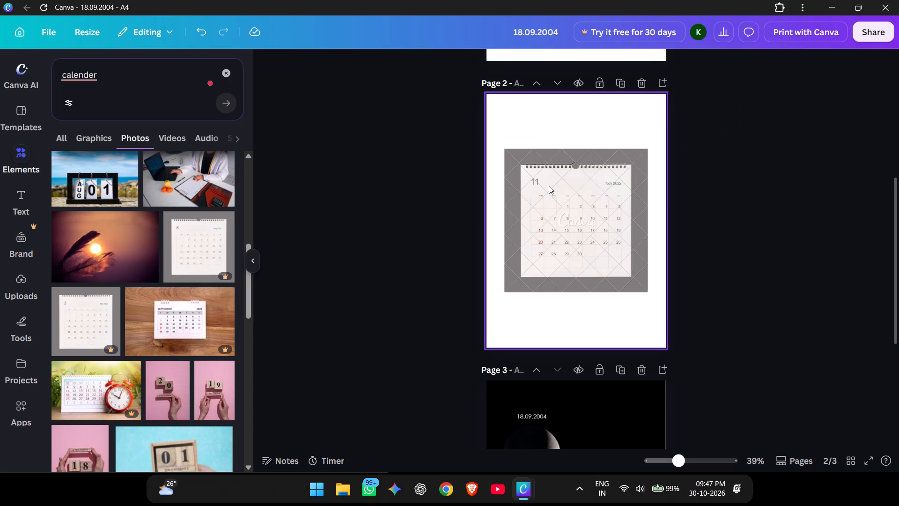
left_click(549, 186)
left_click(618, 129)
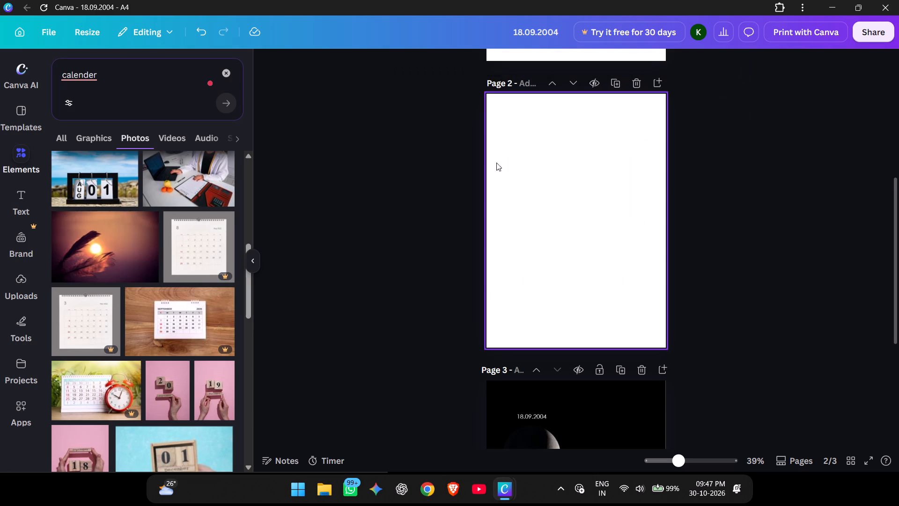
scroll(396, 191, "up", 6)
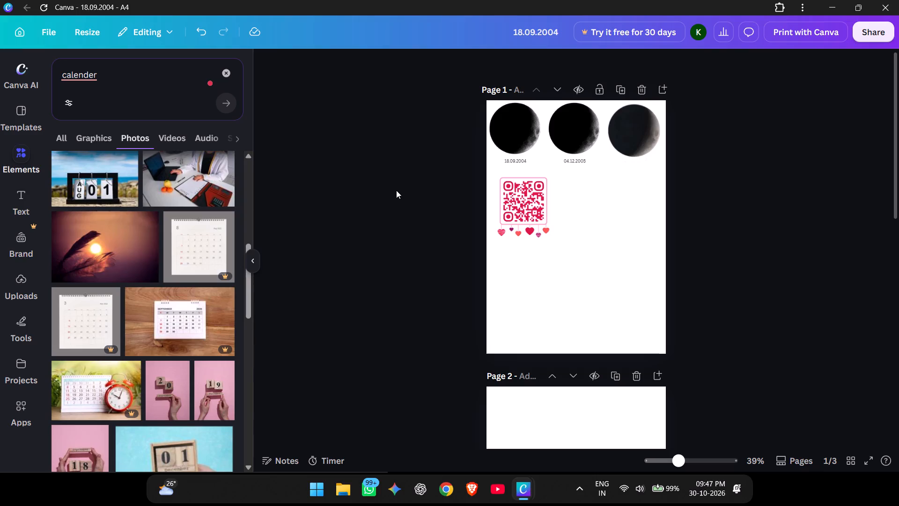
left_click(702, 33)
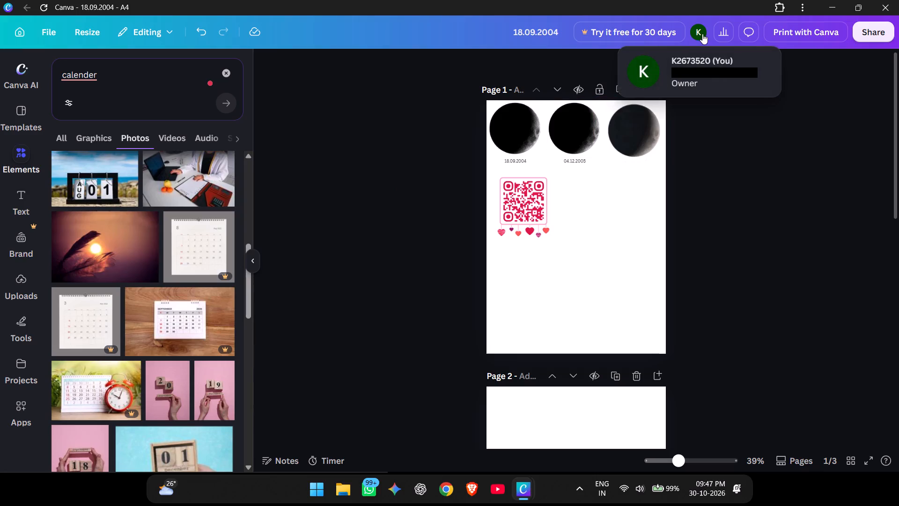
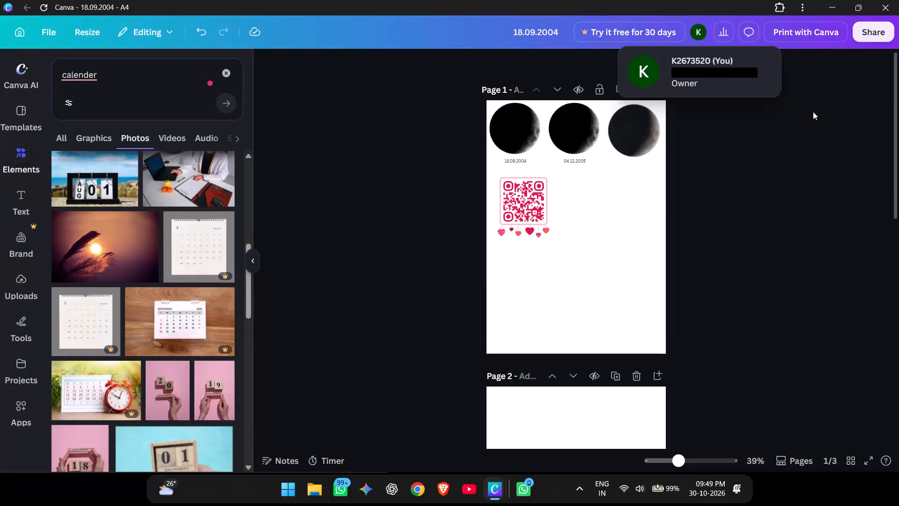
Browse the rest of the "calender" photo results for a calendar picture that suits page 2.
left_click(799, 176)
scroll(359, 213, "down", 1)
scroll(151, 293, "down", 4)
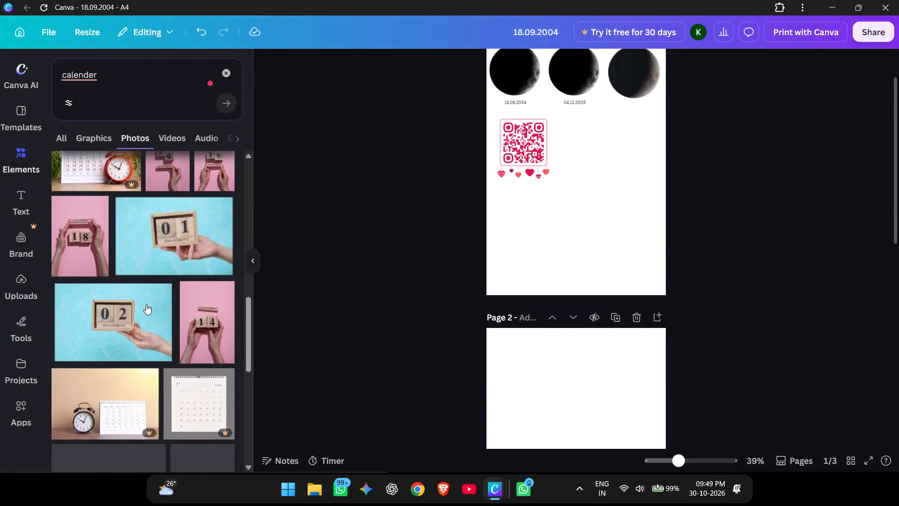
scroll(145, 304, "down", 5)
scroll(145, 304, "up", 1)
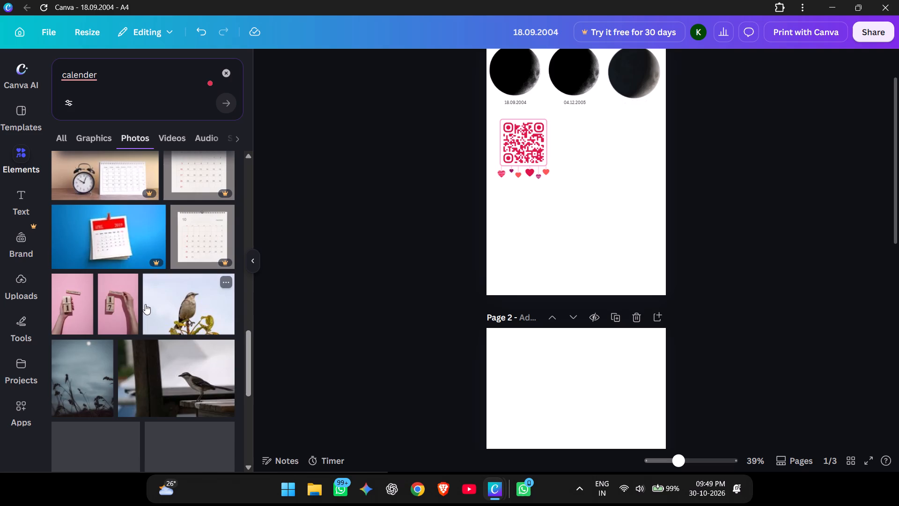
scroll(145, 304, "down", 10)
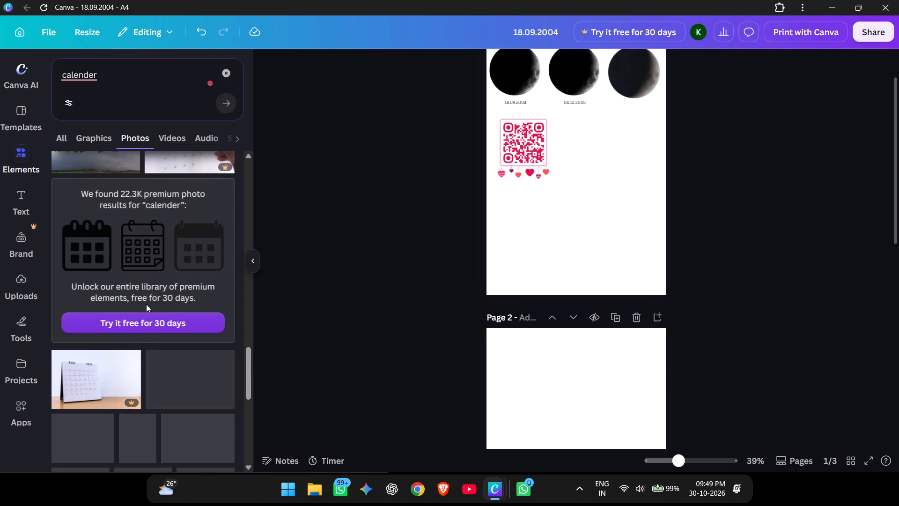
scroll(146, 304, "down", 4)
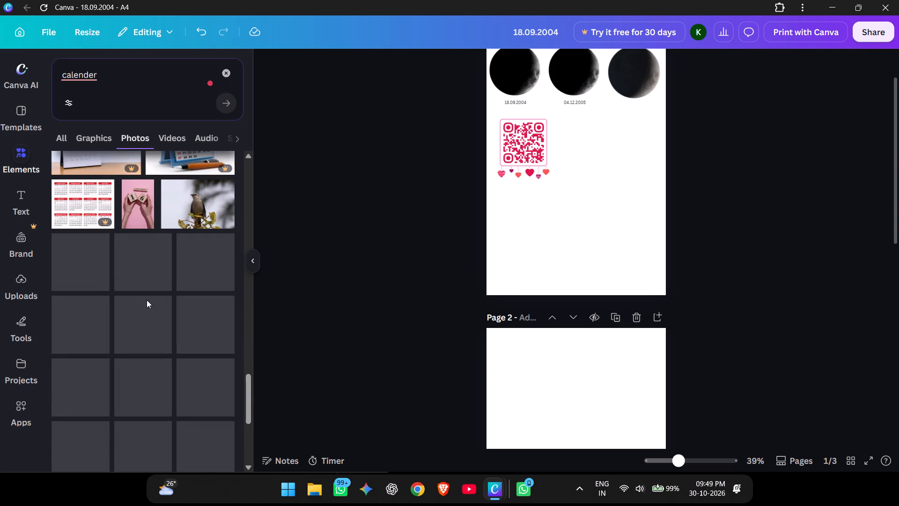
scroll(147, 300, "up", 1)
scroll(147, 300, "down", 6)
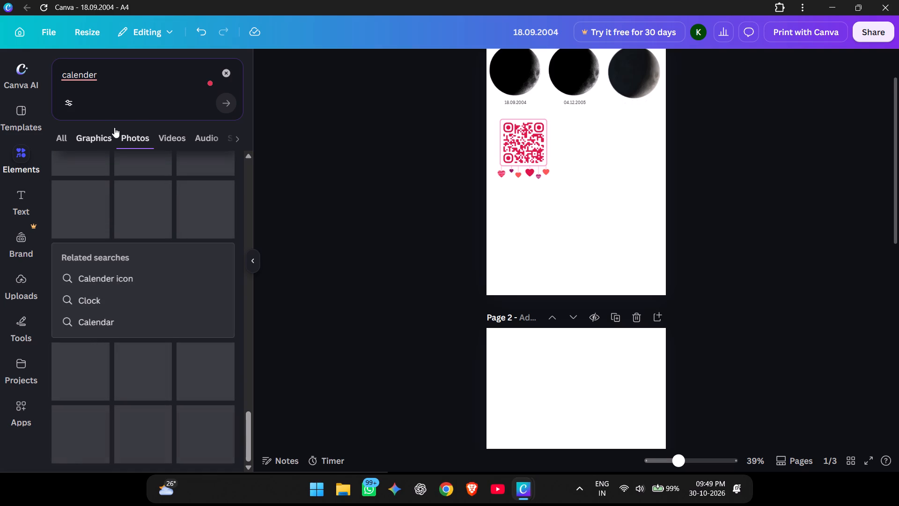
Clear the elements search, bring back the recent "calender" query and extend it to "love calender".
left_click(230, 76)
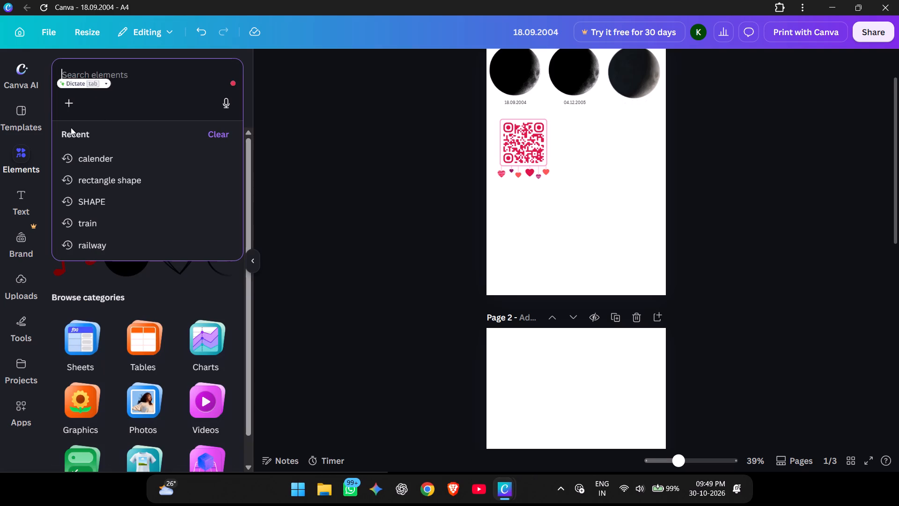
left_click(169, 97)
scroll(109, 354, "down", 2)
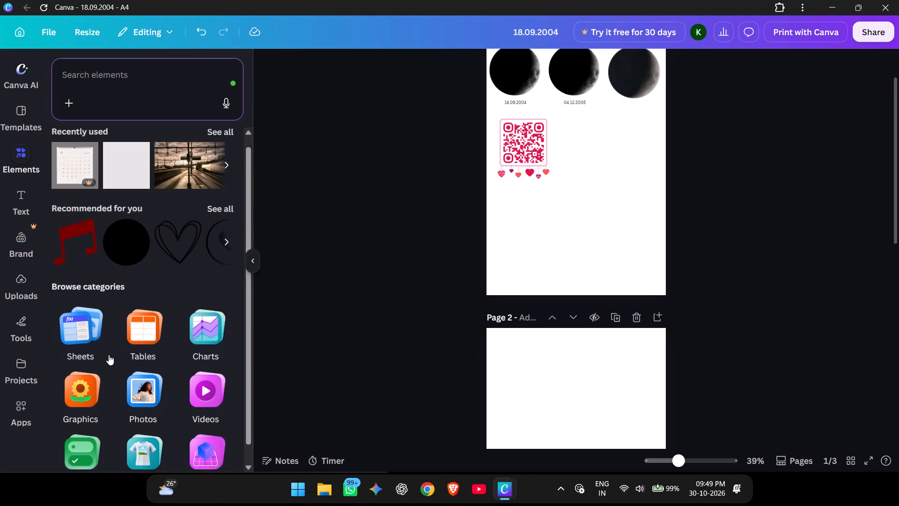
scroll(109, 355, "down", 3)
scroll(109, 355, "up", 3)
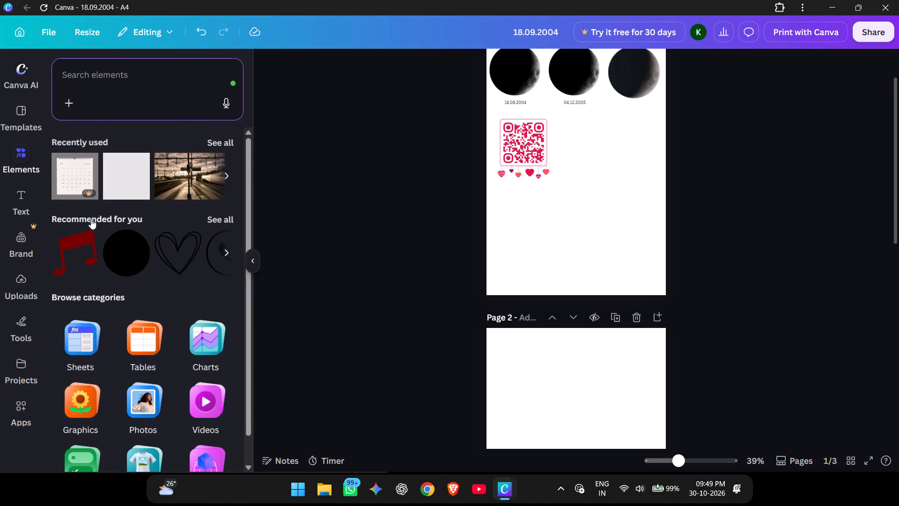
left_click(115, 86)
left_click(112, 70)
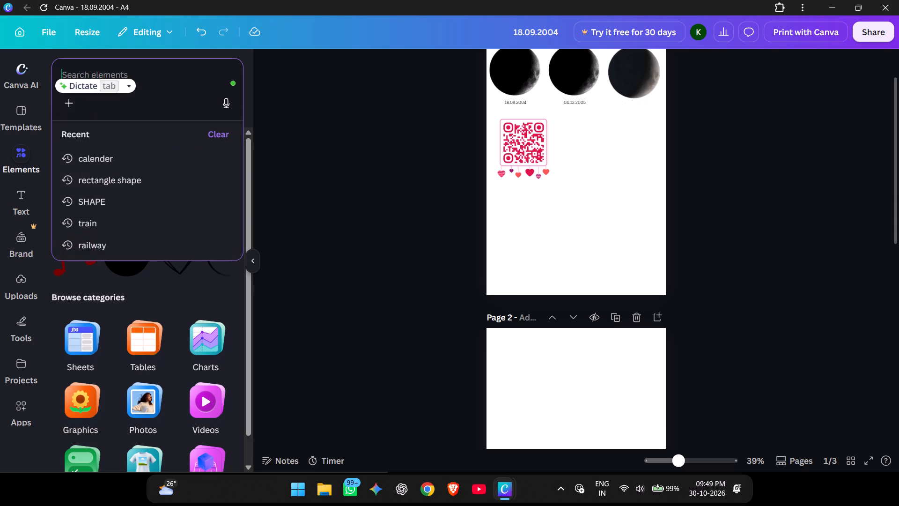
left_click(121, 159)
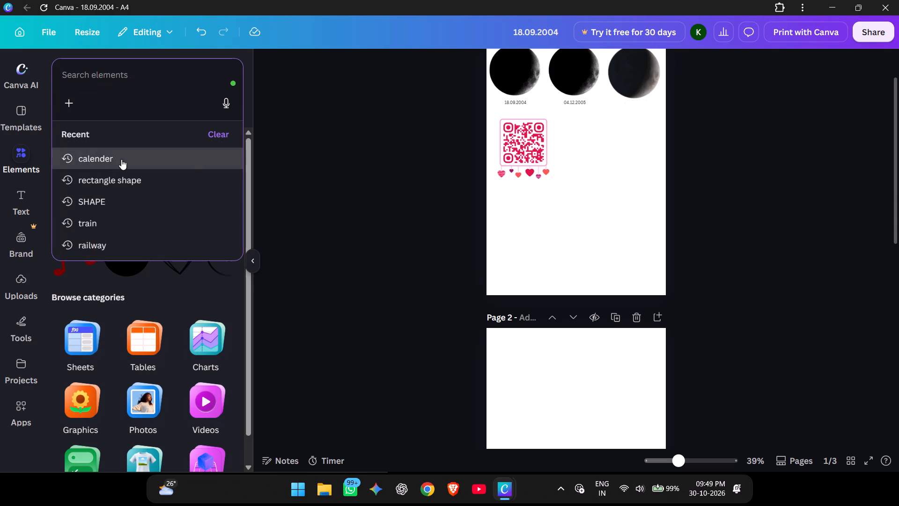
left_click(109, 74)
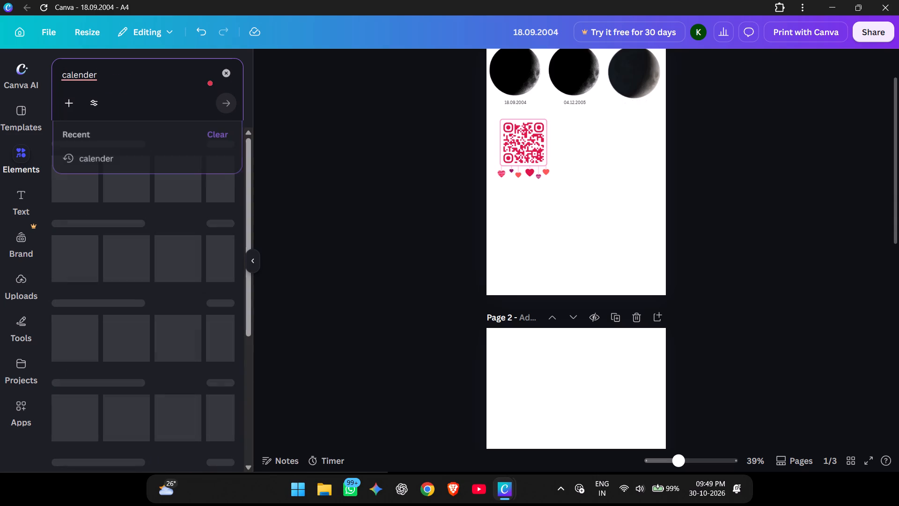
key("Up")
key("Down")
key("Down")
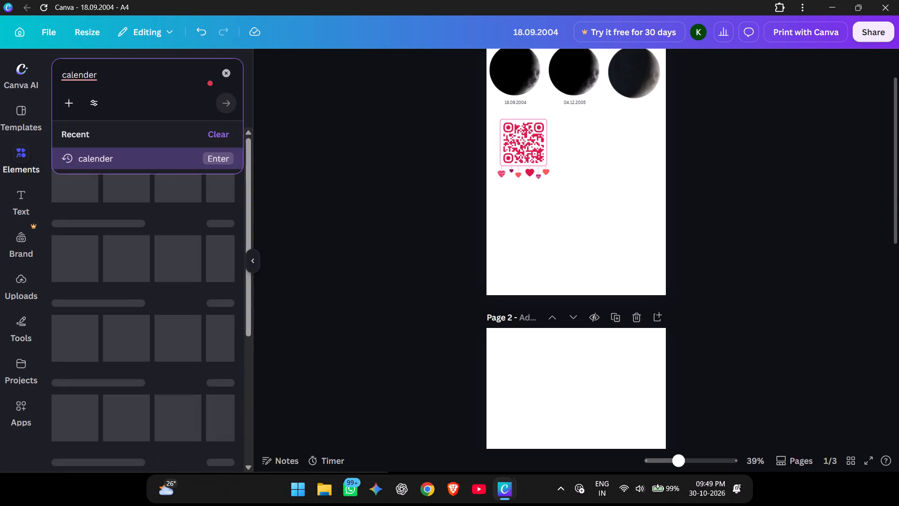
key("Up")
key("Left")
key("Left")
key("Left")
key("Left")
key("Left")
key("Left")
key("Left")
key("Left")
key("Left")
key("Left")
key("Left")
key("Left")
key("Left")
key("Left")
key("Left")
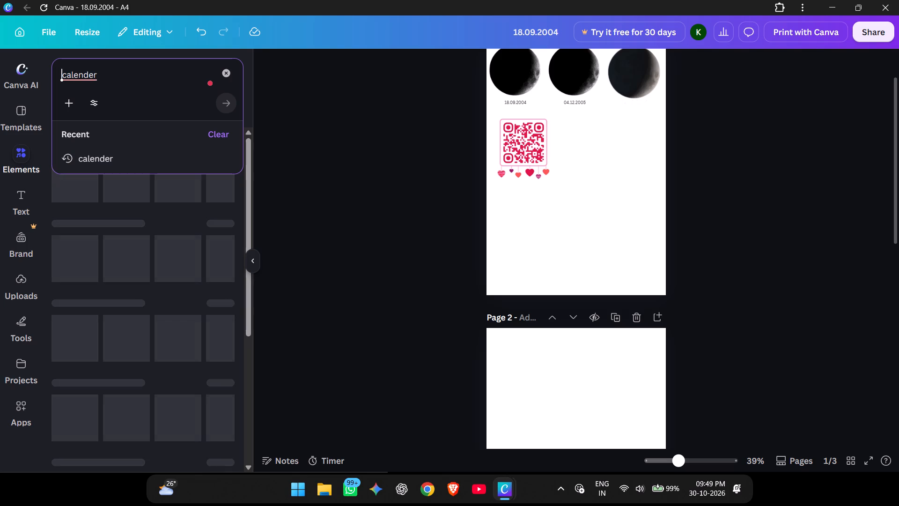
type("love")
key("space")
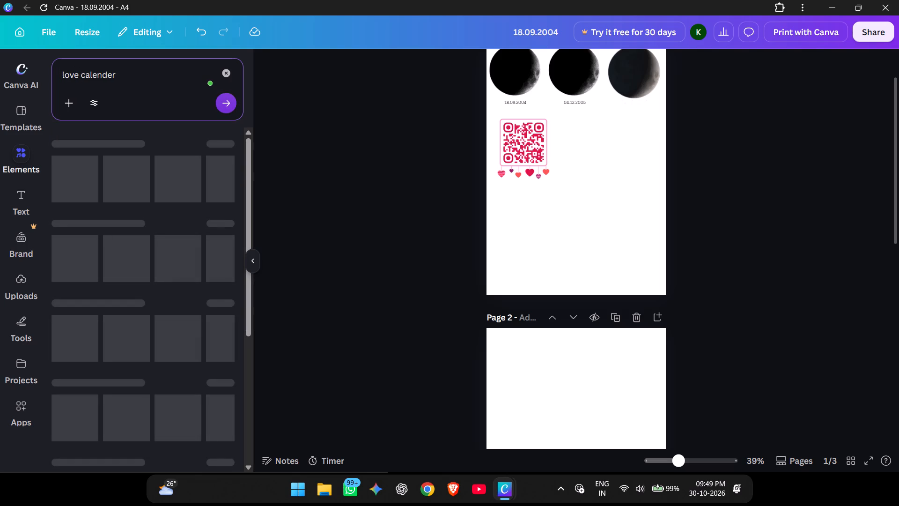
Run the elements search for "love calender".
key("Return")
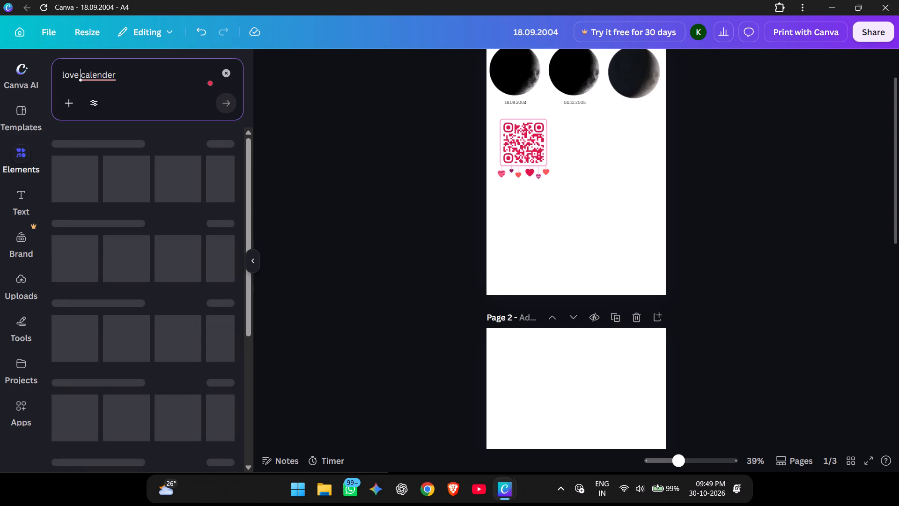
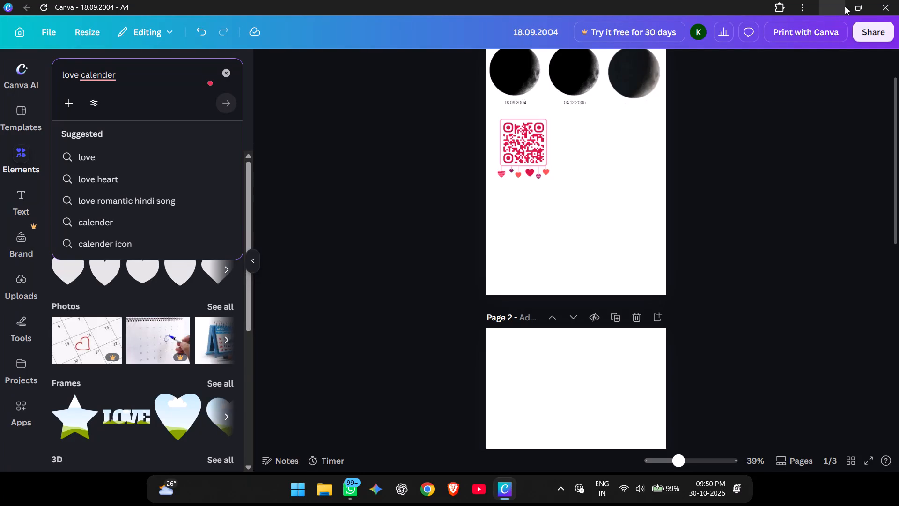
Dismiss the search suggestions covering the "love calender" element results.
left_click(741, 213)
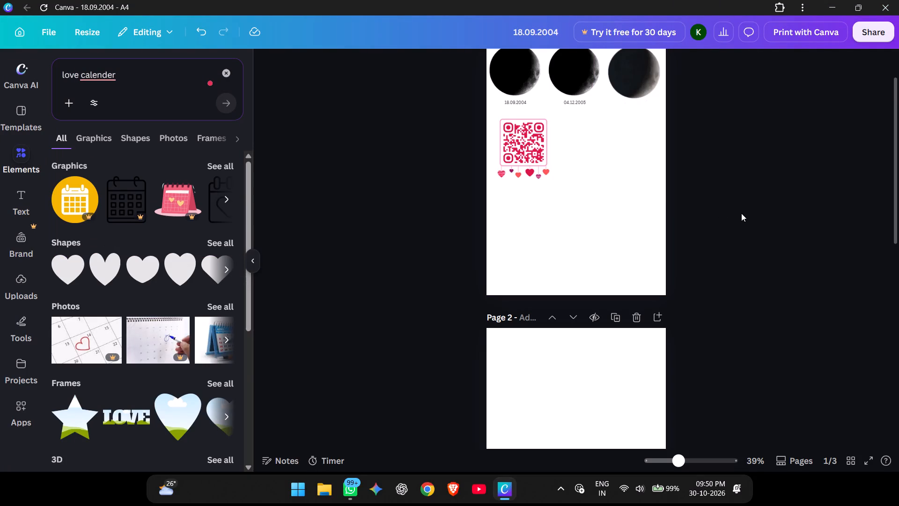
left_click(741, 213)
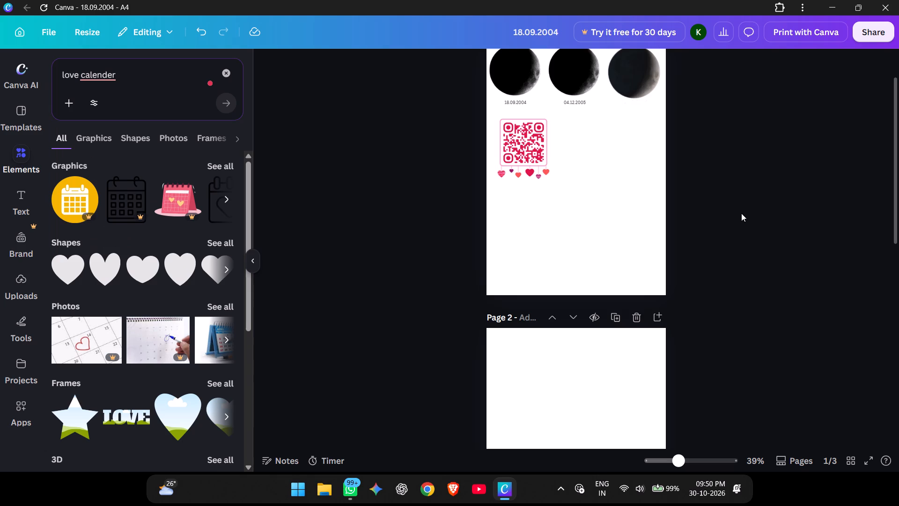
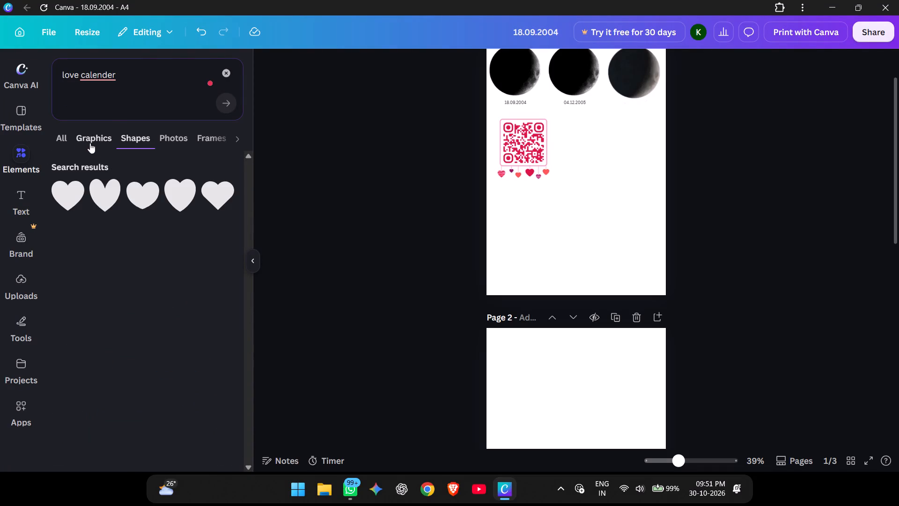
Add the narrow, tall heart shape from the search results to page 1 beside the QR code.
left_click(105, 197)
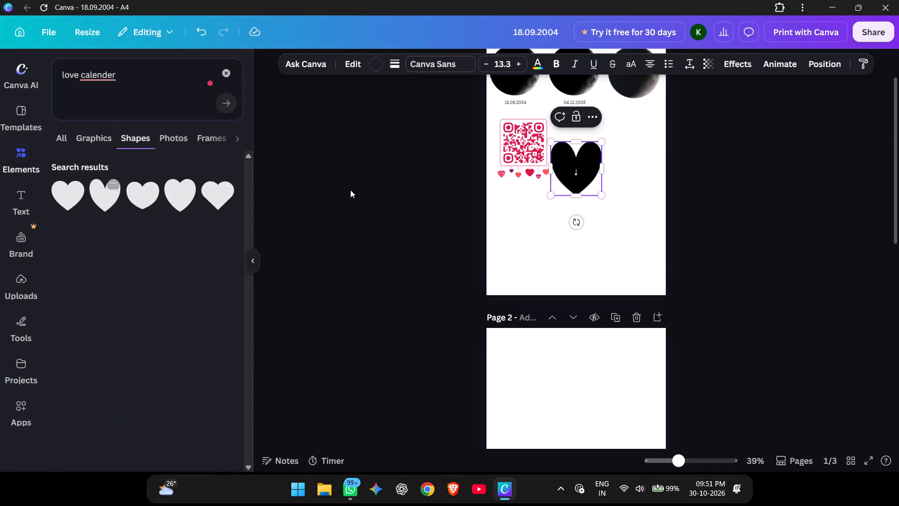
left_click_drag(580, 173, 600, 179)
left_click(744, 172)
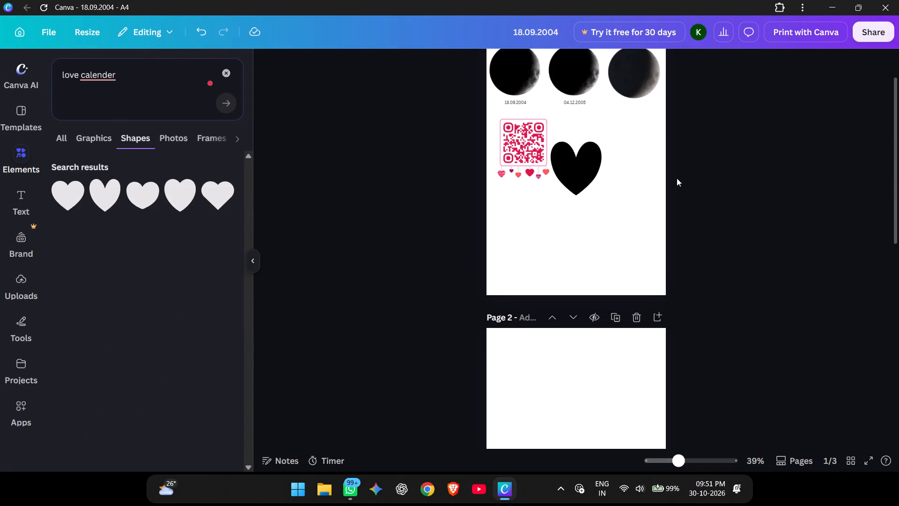
Add the wide heart shape (third result) to page 1, place it lower on the page, and delete the narrow heart.
left_click(147, 199)
left_click_drag(587, 172, 604, 232)
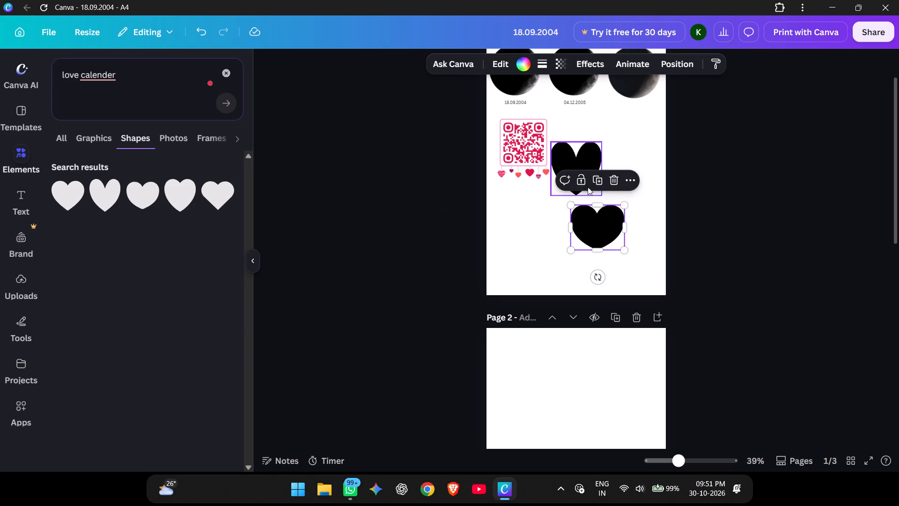
left_click(583, 159)
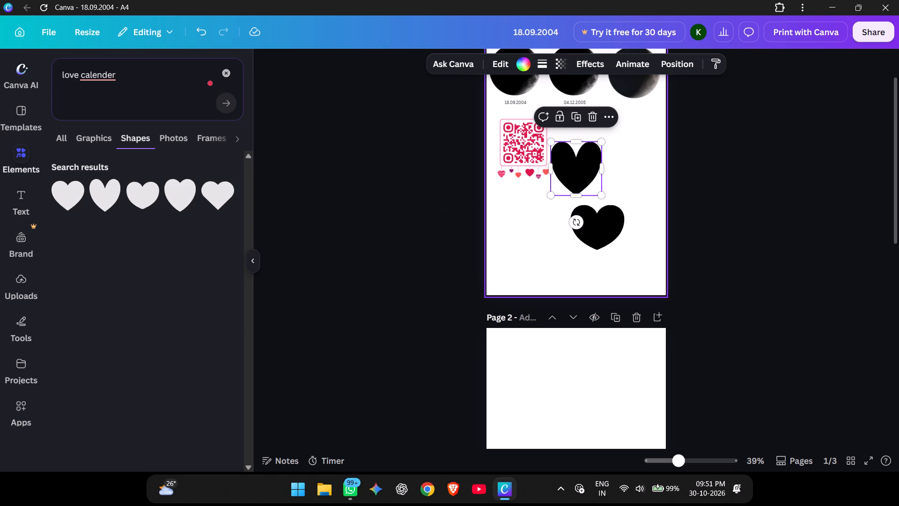
key("Delete")
Recolour the wide heart crimson by sampling the colour of the large heart hanging under the QR code.
left_click(594, 225)
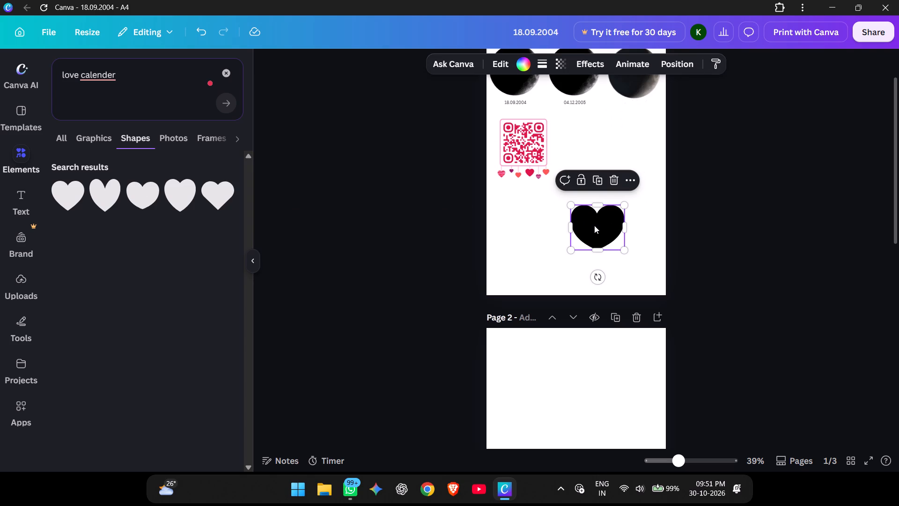
scroll(565, 129, "up", 4, "ctrl")
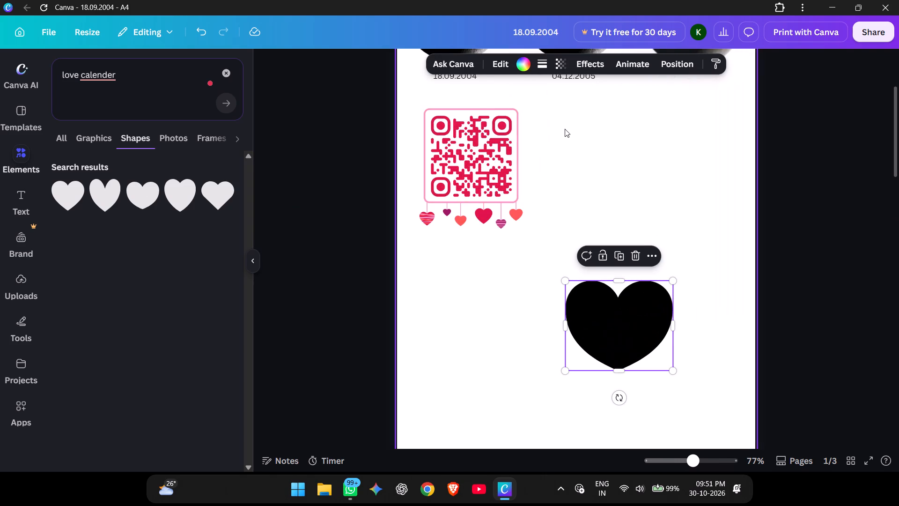
left_click(521, 62)
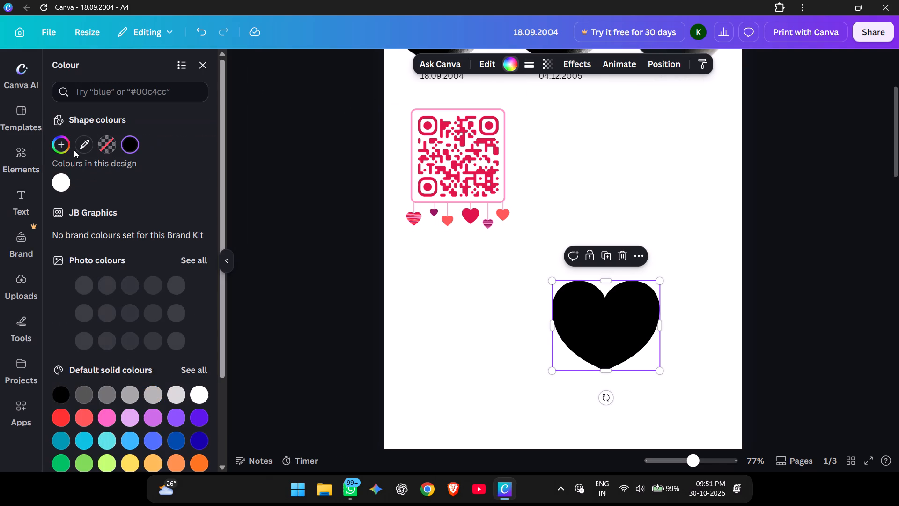
left_click(85, 143)
left_click(472, 216)
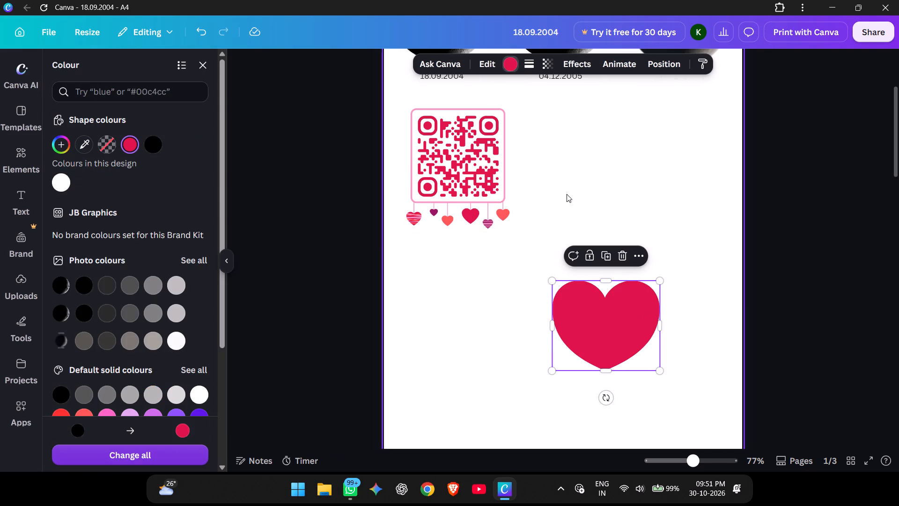
Give the crimson heart a solid black outline with a stroke weight of 7.
left_click(526, 67)
left_click(497, 97)
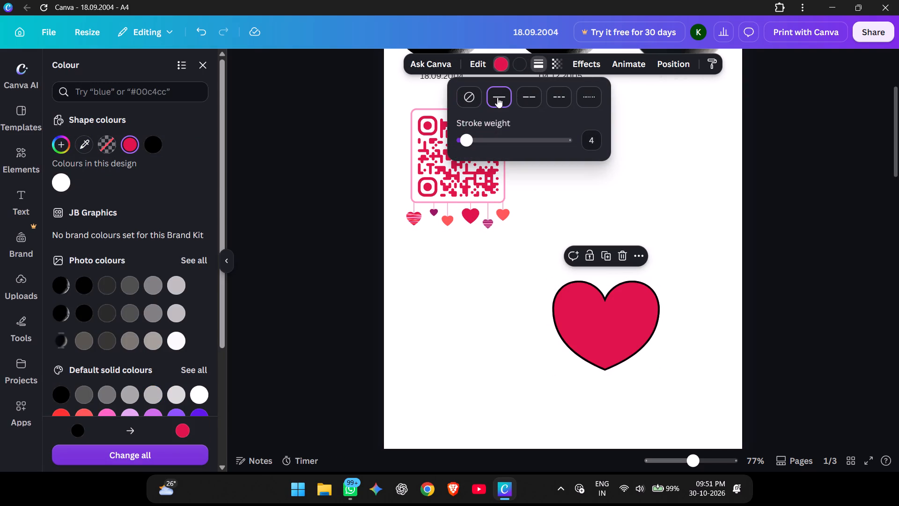
left_click(465, 139)
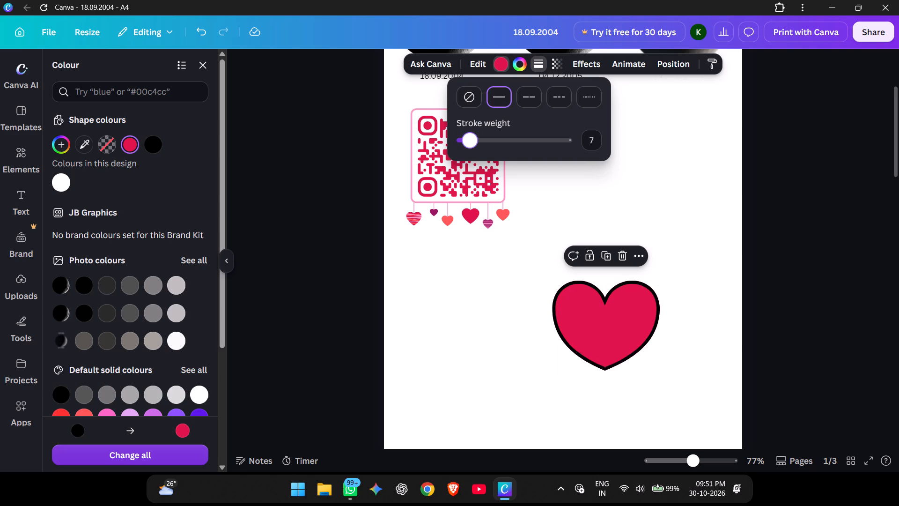
left_click(676, 231)
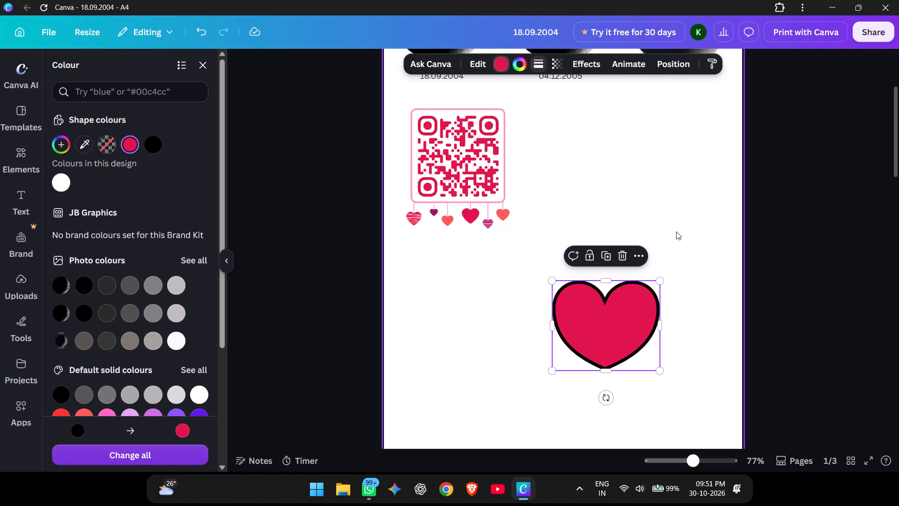
left_click(677, 231)
Crop the QR code image's left edge inward until the frame is about 7.6 wide.
scroll(624, 217, "up", 2)
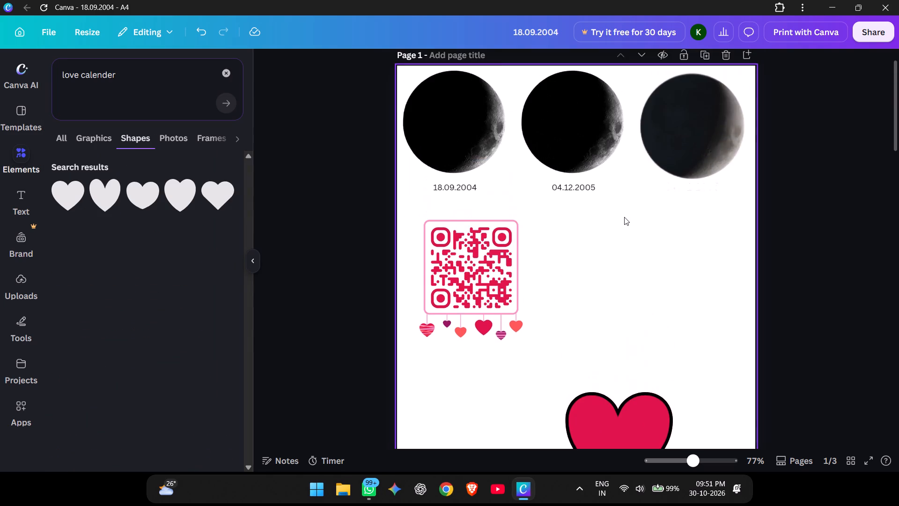
scroll(624, 217, "down", 2, "ctrl")
left_click(495, 242)
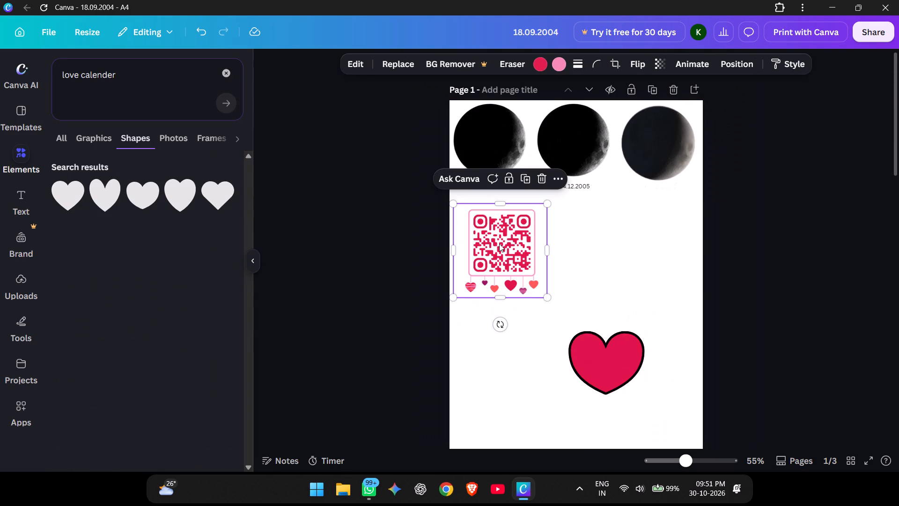
scroll(635, 267, "up", 1, "ctrl")
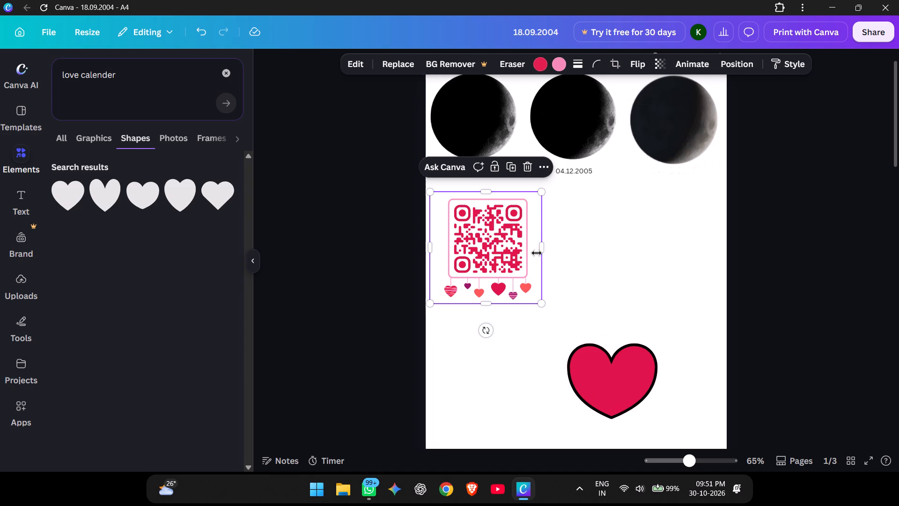
scroll(476, 258, "up", 2, "ctrl")
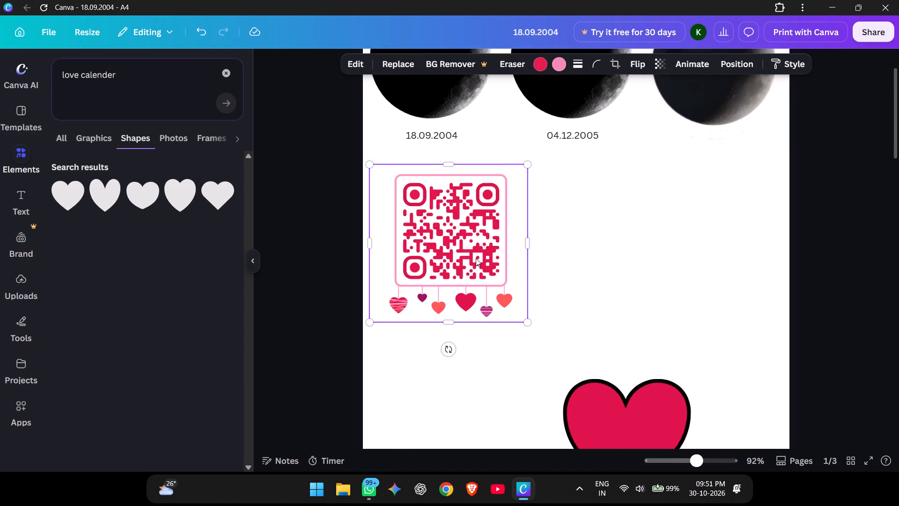
scroll(476, 258, "up", 2, "ctrl")
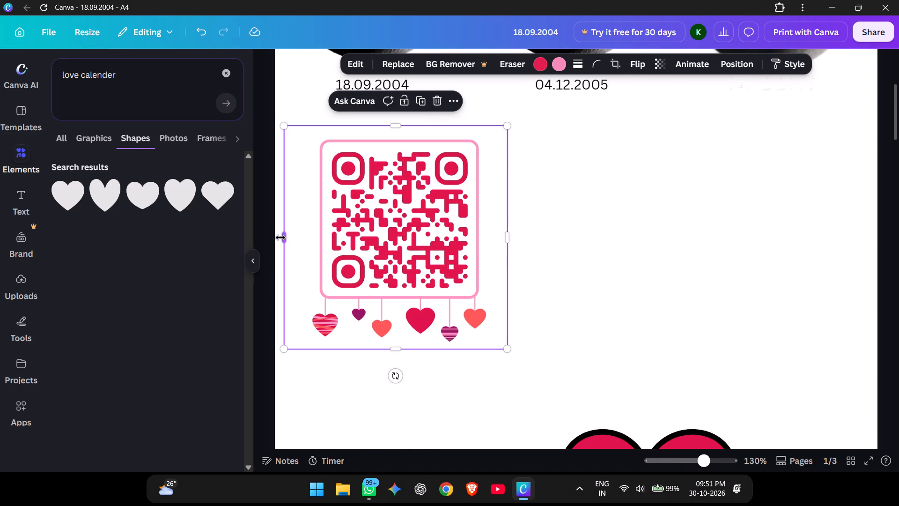
left_click_drag(283, 238, 289, 238)
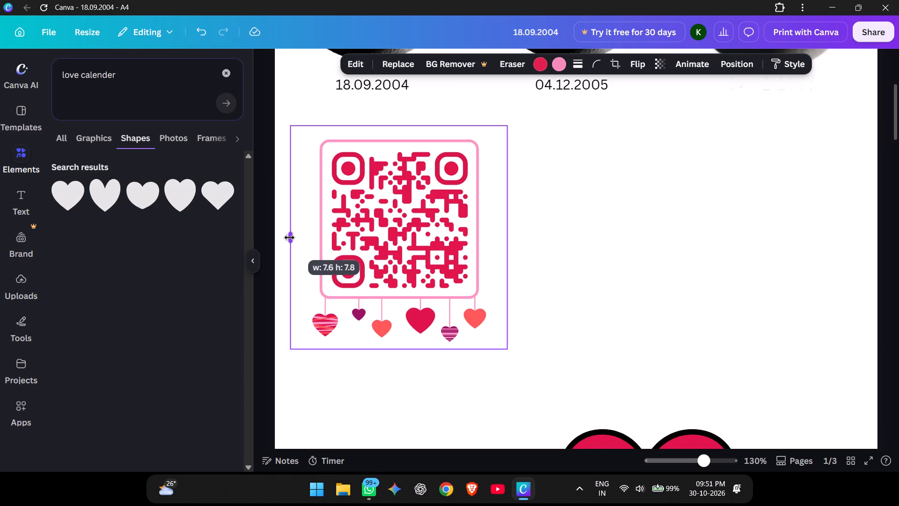
left_click_drag(289, 238, 290, 237)
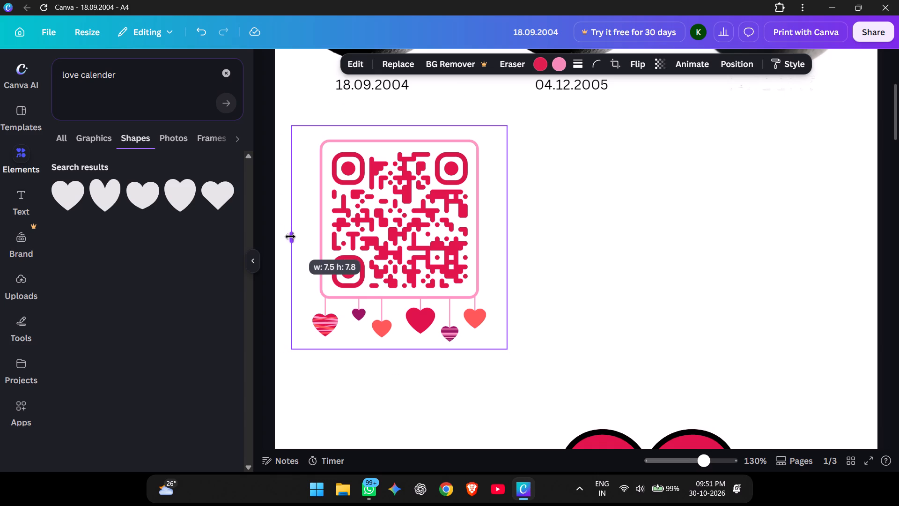
left_click_drag(290, 237, 290, 237)
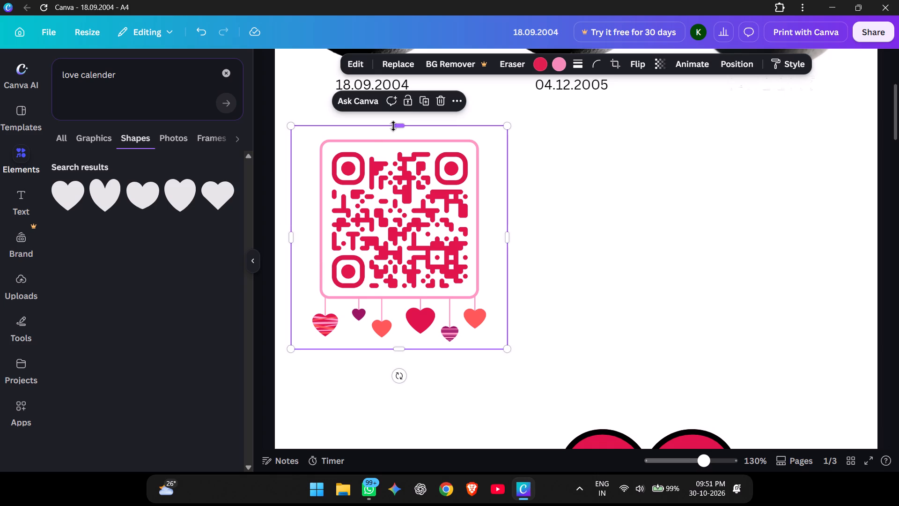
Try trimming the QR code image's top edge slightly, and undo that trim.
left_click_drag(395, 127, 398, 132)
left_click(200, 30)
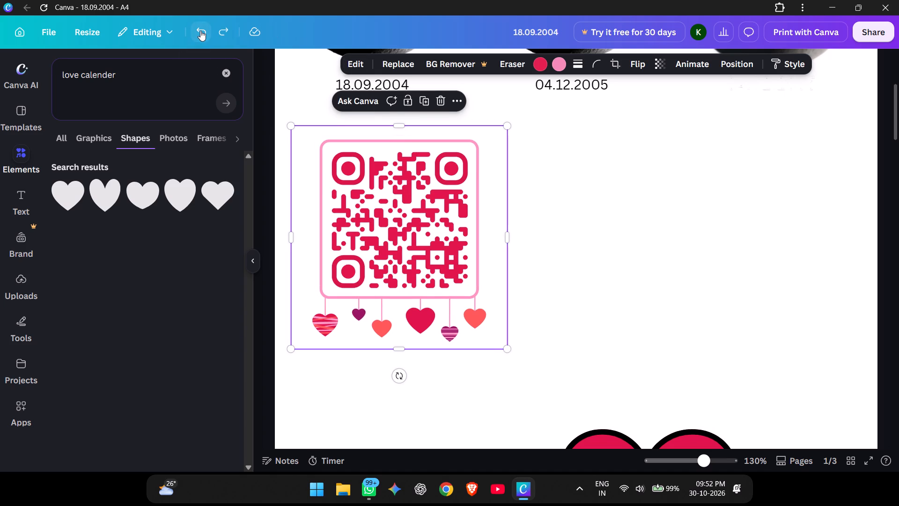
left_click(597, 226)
Add a solid black border around the QR code image.
left_click(408, 245)
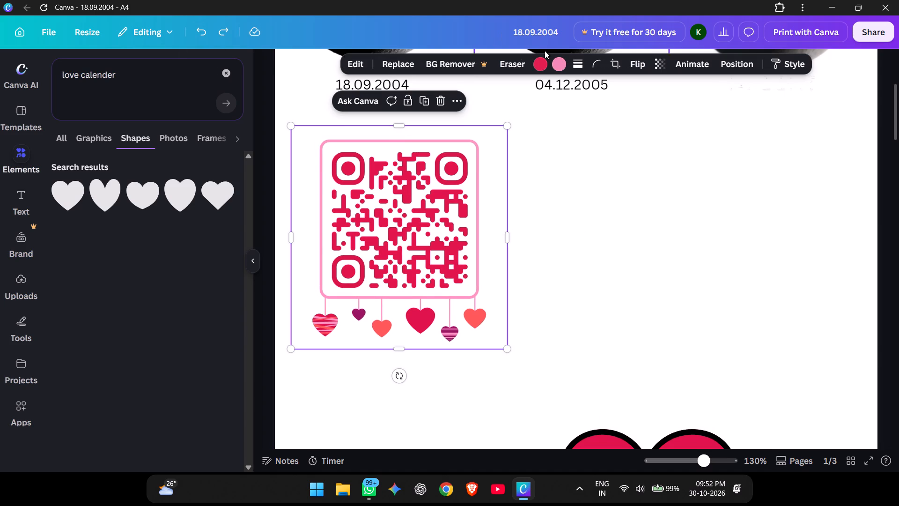
left_click(574, 60)
left_click(541, 97)
left_click(542, 237)
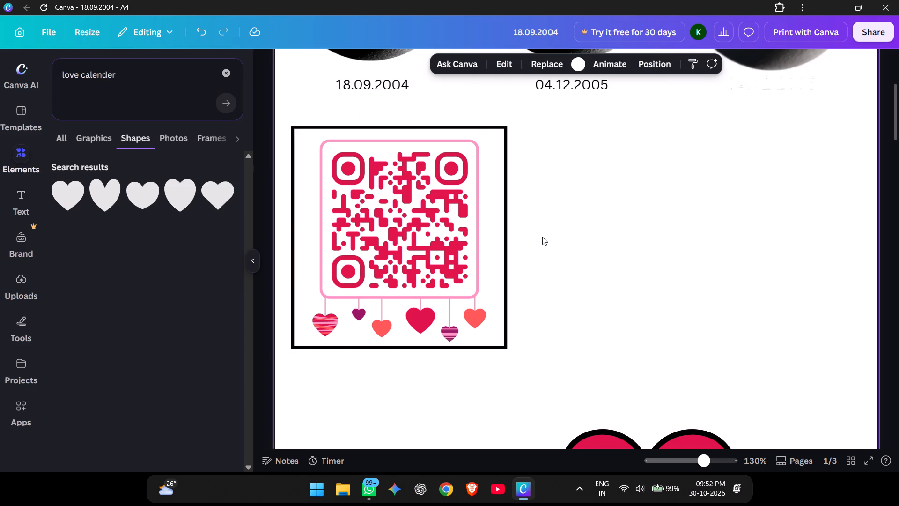
Set the QR code image border's stroke weight to 3.
left_click(462, 223)
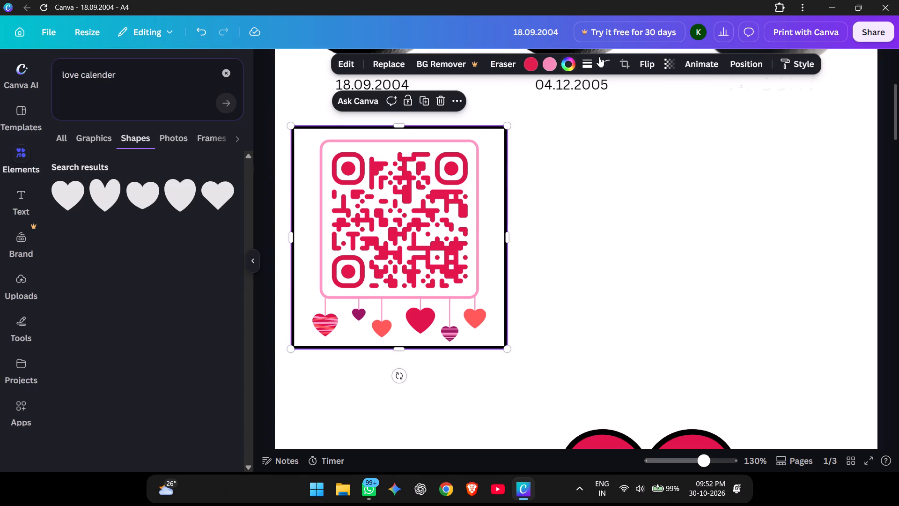
left_click(590, 63)
left_click_drag(527, 141, 526, 141)
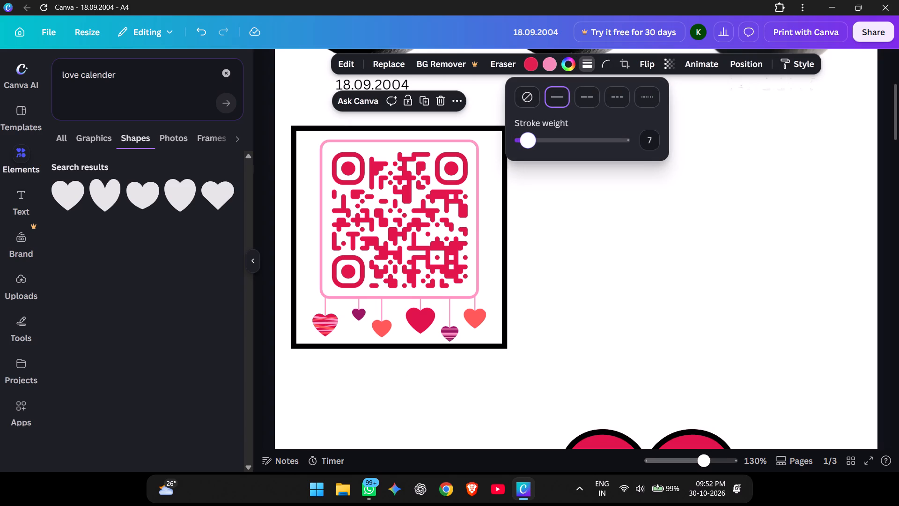
left_click_drag(526, 141, 524, 144)
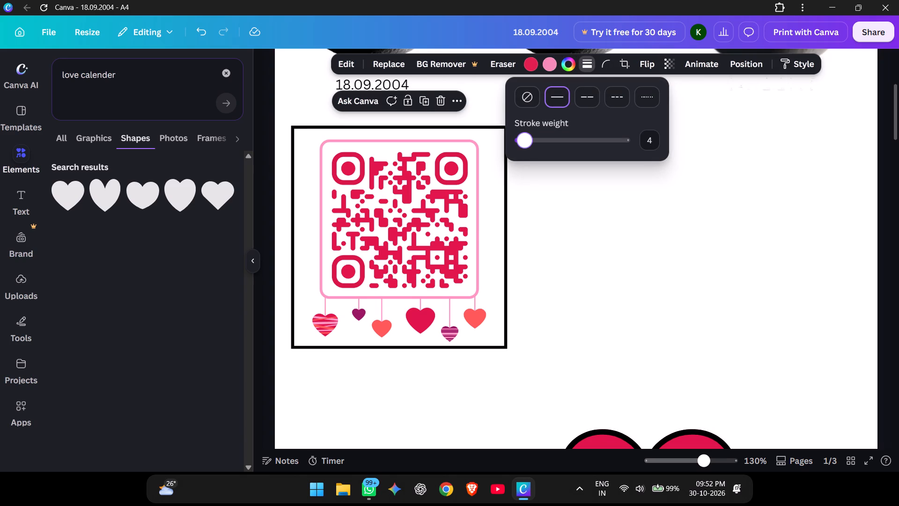
left_click_drag(524, 144, 522, 144)
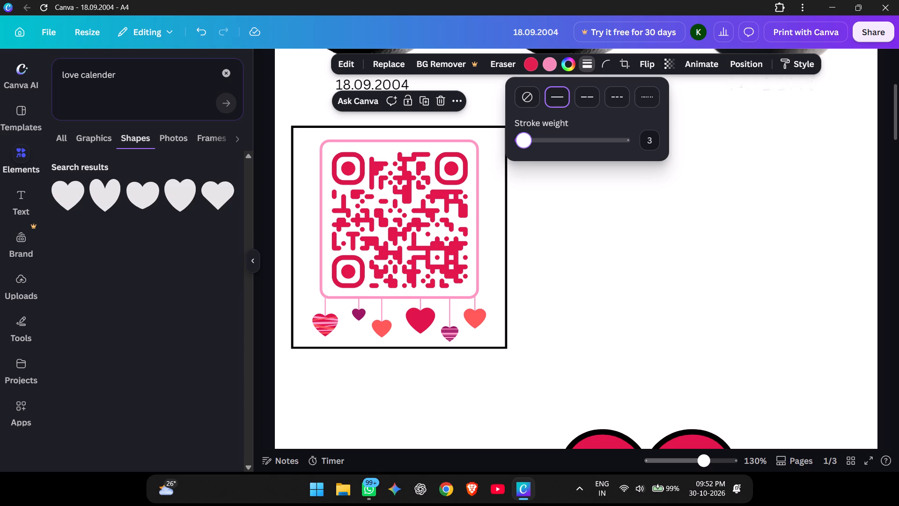
left_click_drag(522, 144, 522, 142)
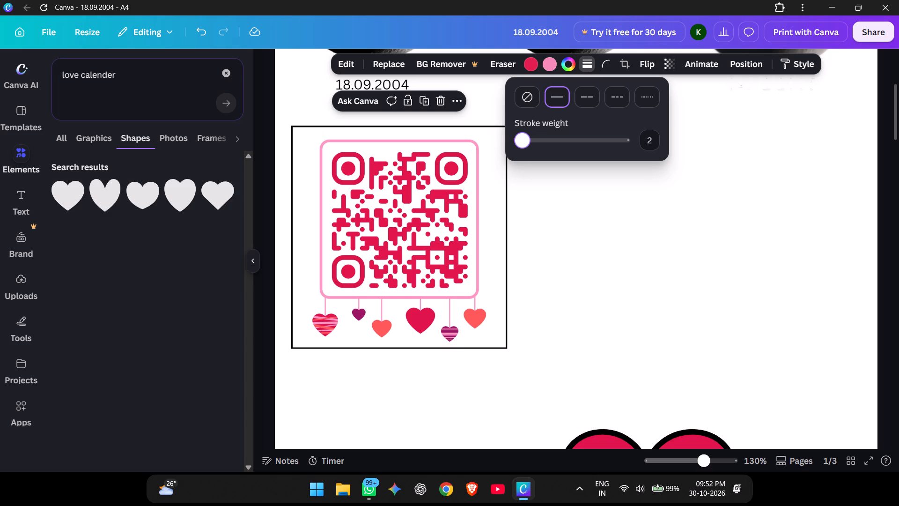
left_click_drag(522, 142, 523, 142)
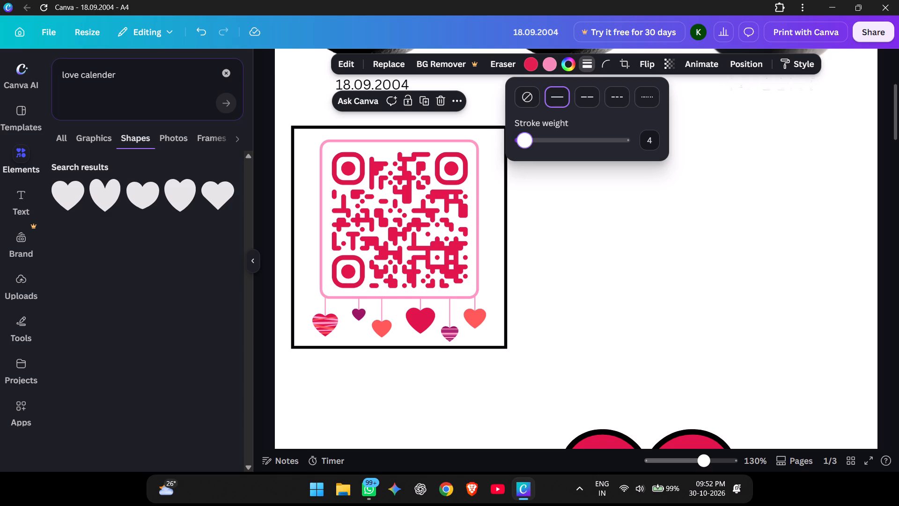
left_click_drag(523, 142, 522, 143)
left_click(579, 237)
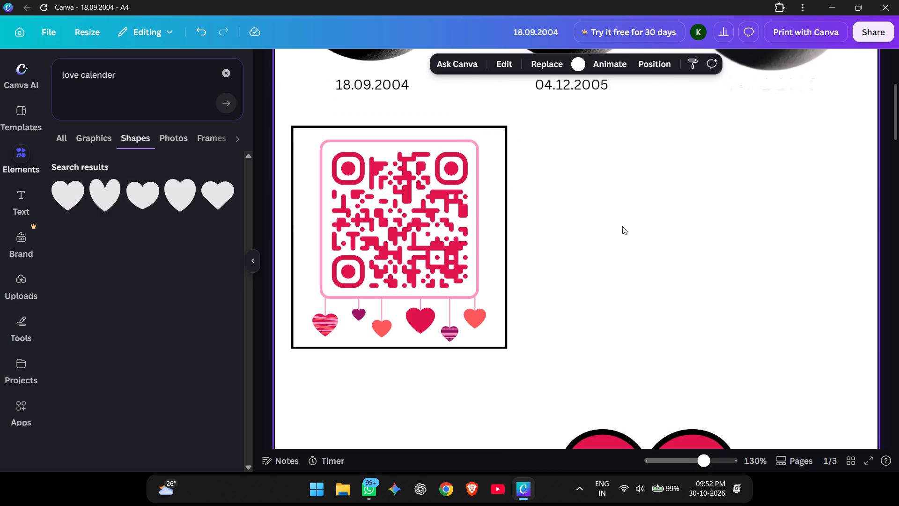
Move the crimson heart up beside the QR code, aligning its top with the QR frame and its left edge with the 04.12.2005 caption.
scroll(622, 226, "down", 6, "ctrl")
left_click_drag(618, 319, 613, 283)
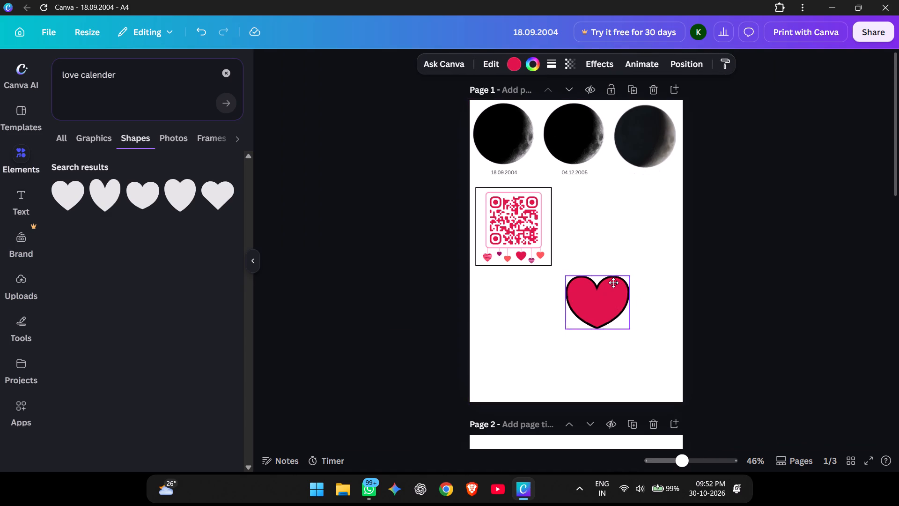
left_click_drag(613, 283, 613, 213)
scroll(618, 223, "up", 2, "ctrl")
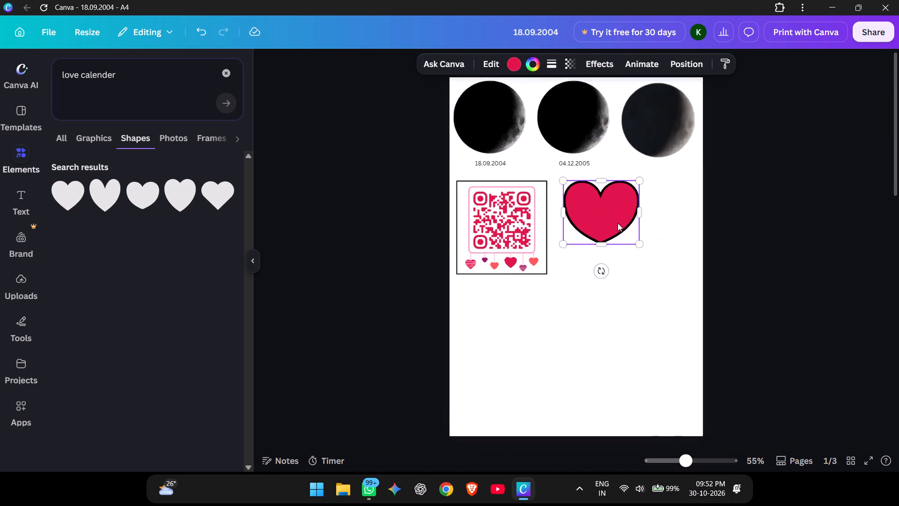
scroll(618, 223, "up", 3, "ctrl")
left_click_drag(627, 208, 616, 207)
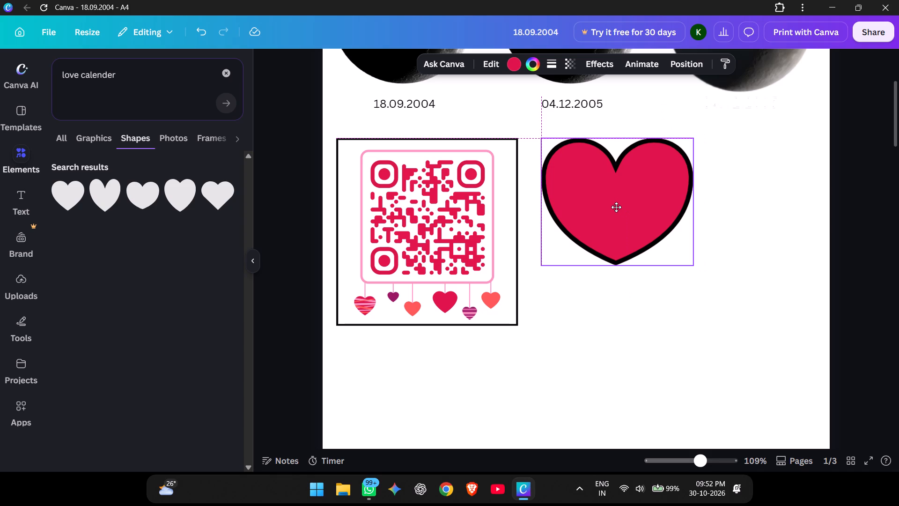
left_click_drag(616, 207, 616, 207)
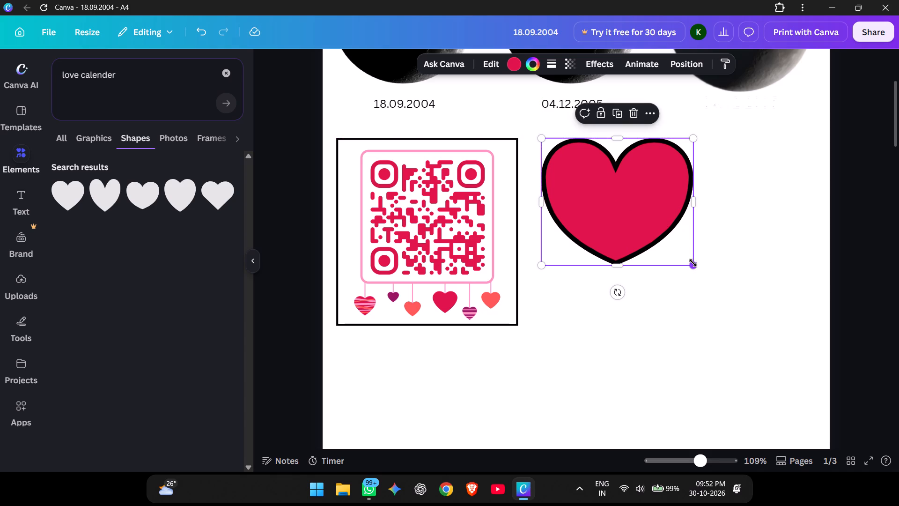
Scale the crimson heart down slightly, keeping its upper-left corner in place beside the QR code.
left_click_drag(693, 263, 680, 248)
left_click(655, 282)
scroll(655, 282, "down", 2, "ctrl")
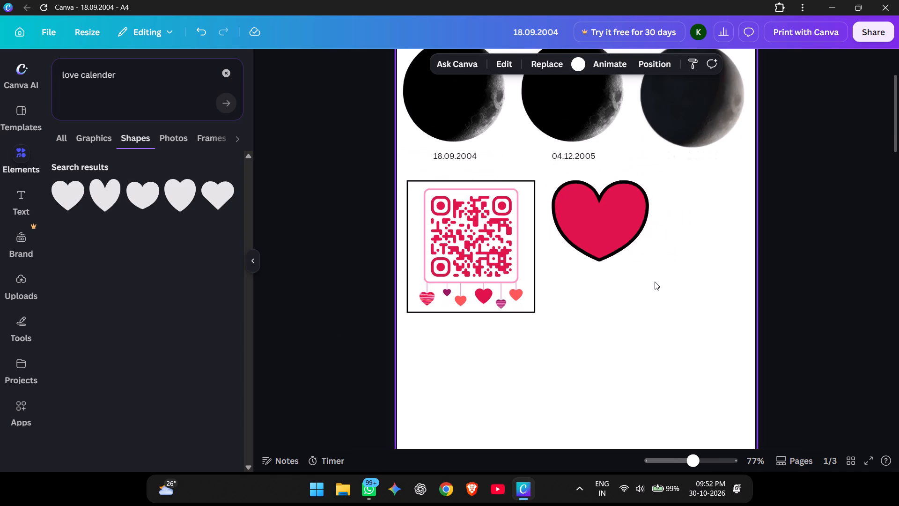
Duplicate the large crimson heart, place the copy beside it with tops aligned, and scale the copy down to a medium size.
left_click(612, 232)
key("ctrl+c")
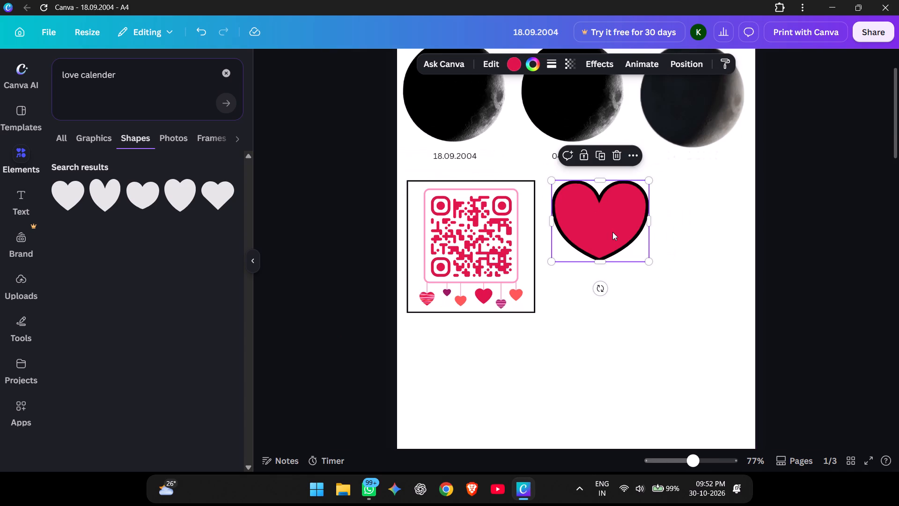
key("ctrl+v")
left_click_drag(617, 239, 715, 235)
left_click_drag(758, 262, 736, 234)
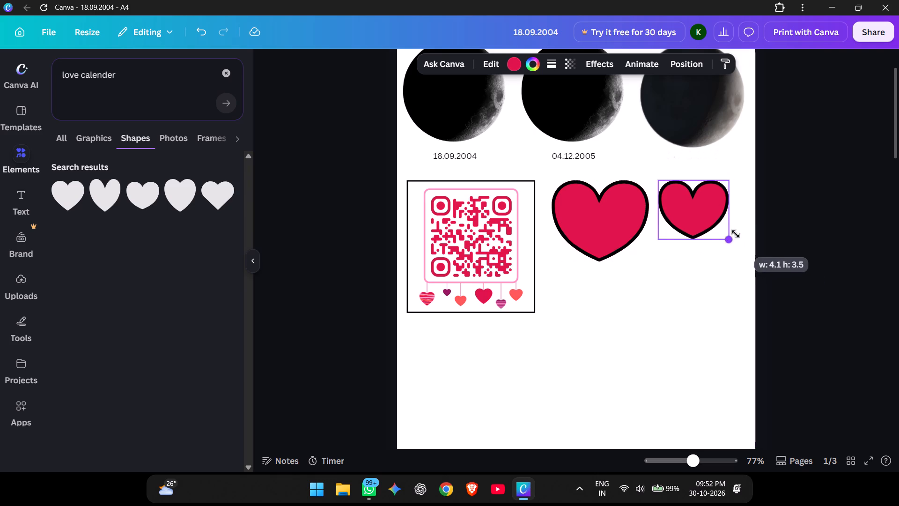
left_click_drag(736, 234, 731, 227)
left_click(714, 259)
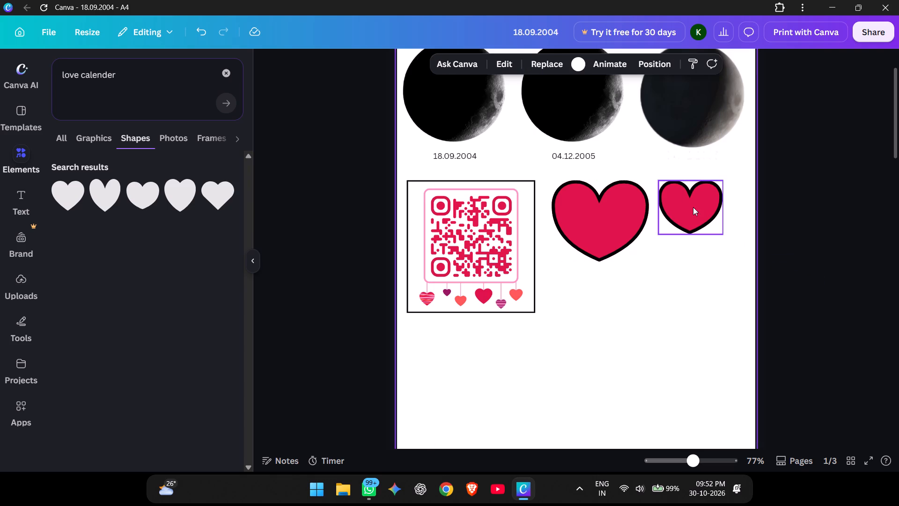
left_click_drag(685, 201, 692, 201)
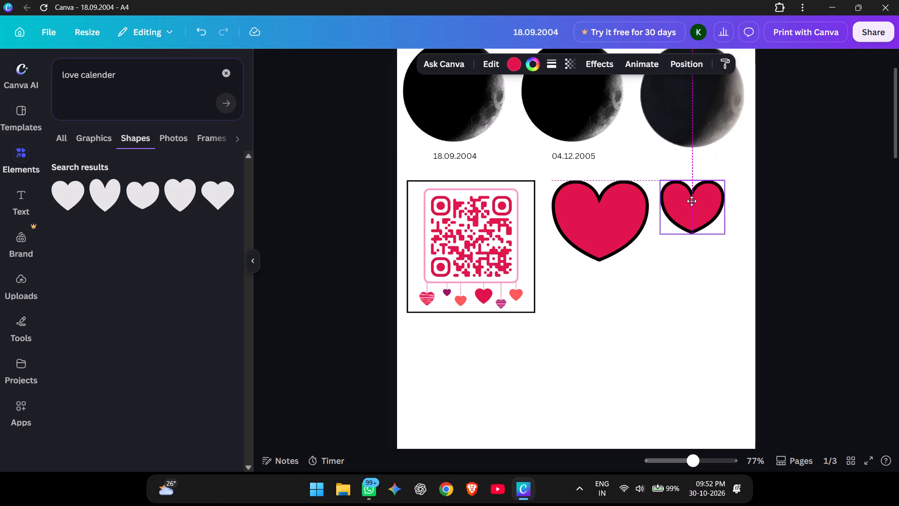
left_click(644, 263)
Duplicate the medium heart and place the copy directly below it, vertically aligned with a small gap.
left_click(685, 218)
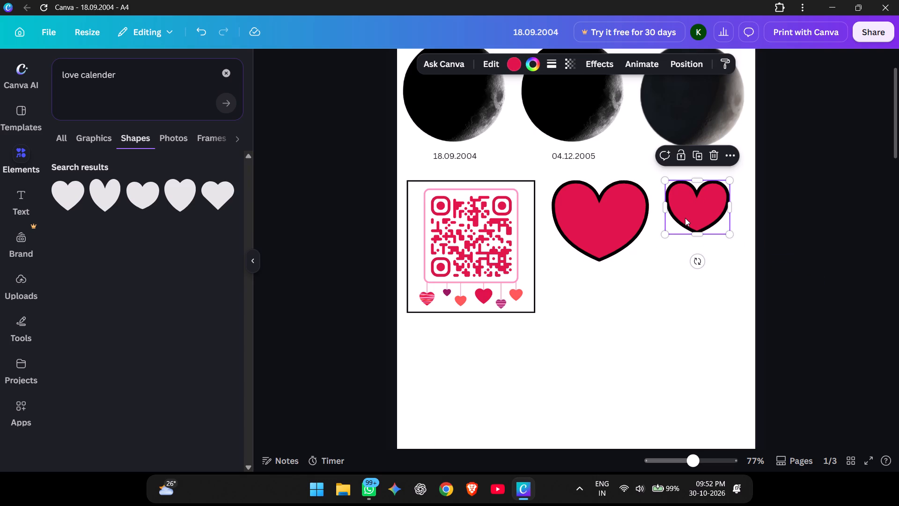
key("ctrl+c")
key("ctrl+v")
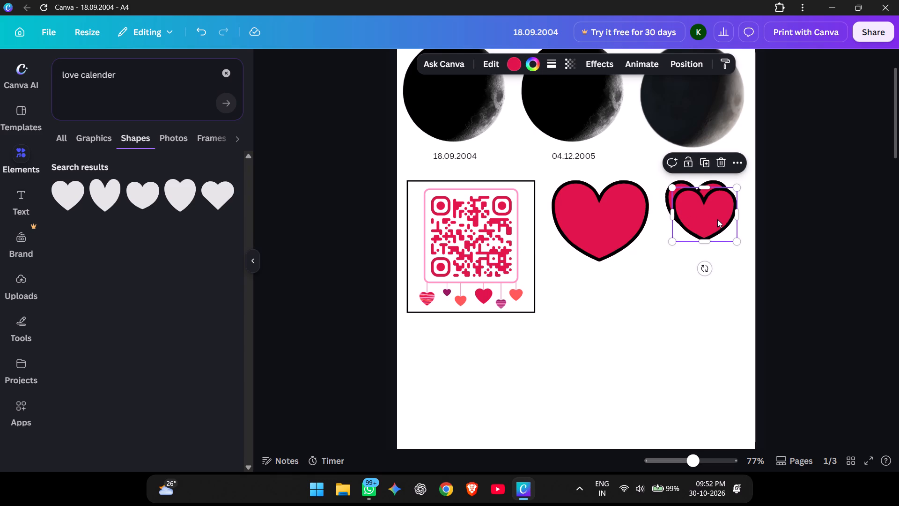
left_click_drag(717, 219, 709, 278)
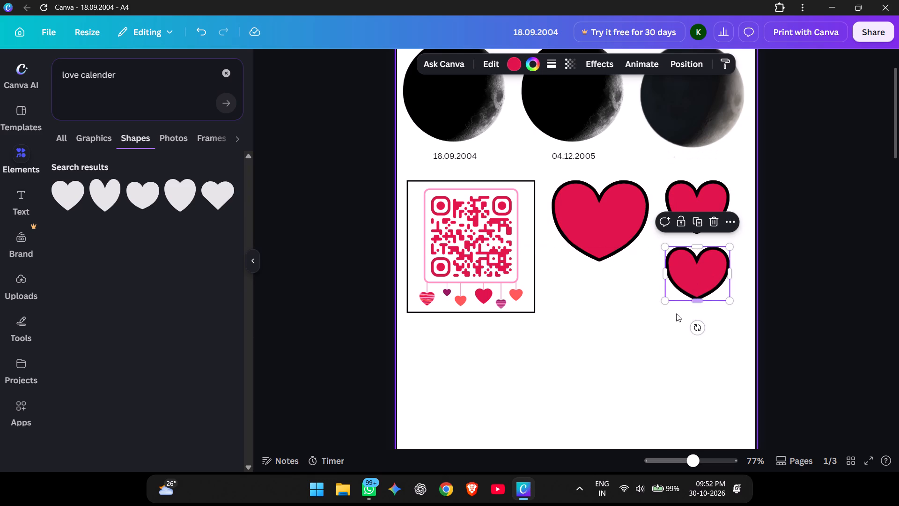
left_click(662, 329)
Duplicate both medium hearts together, place the copied pair below the large heart, and scale it down to roughly half size.
left_click_drag(728, 323, 693, 219)
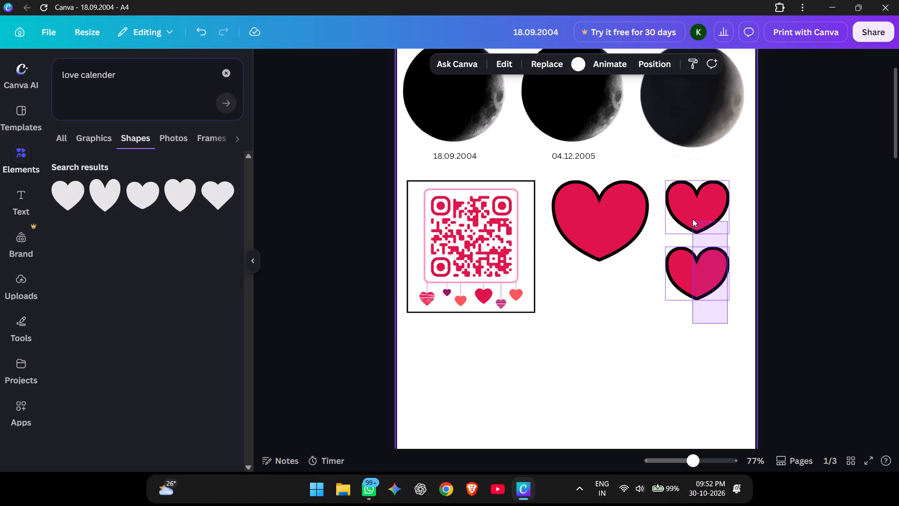
left_click_drag(693, 219, 693, 213)
key("ctrl+c")
key("ctrl+v")
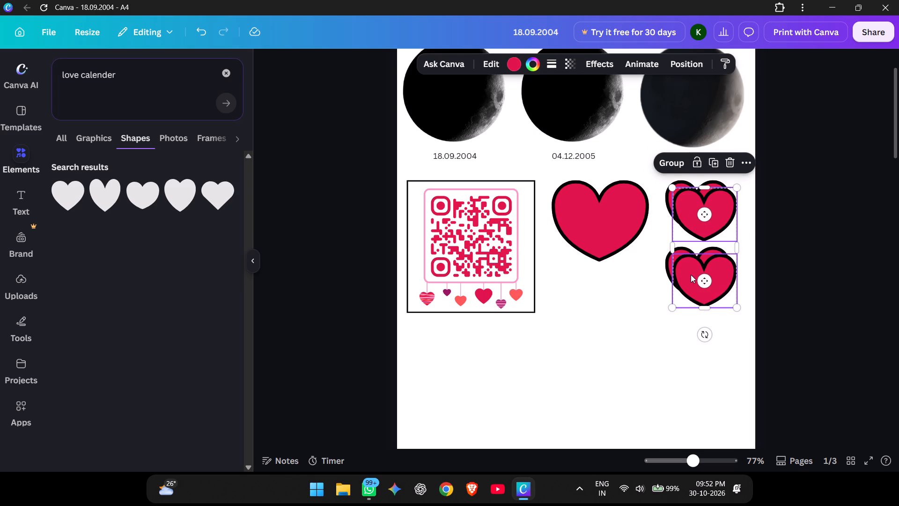
left_click_drag(689, 275, 587, 372)
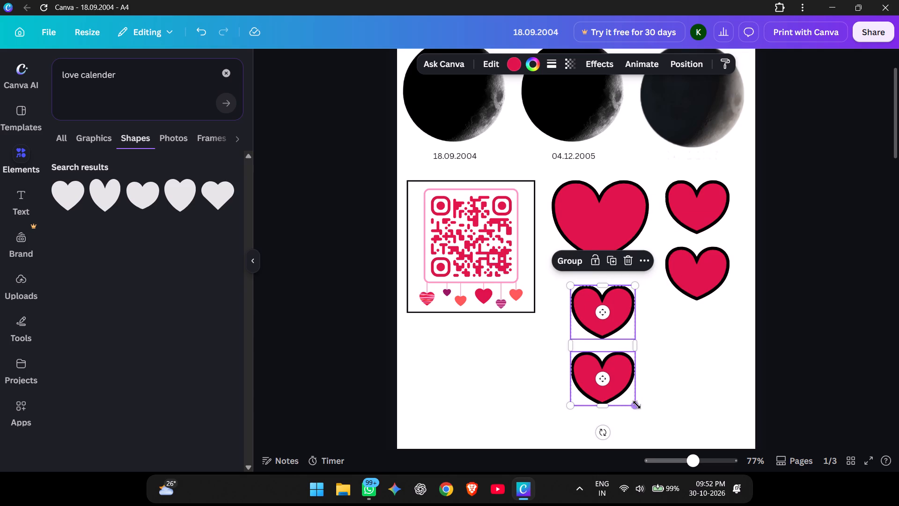
left_click_drag(637, 405, 594, 356)
Set the stroke weight of the two small hearts to 4.
left_click(549, 62)
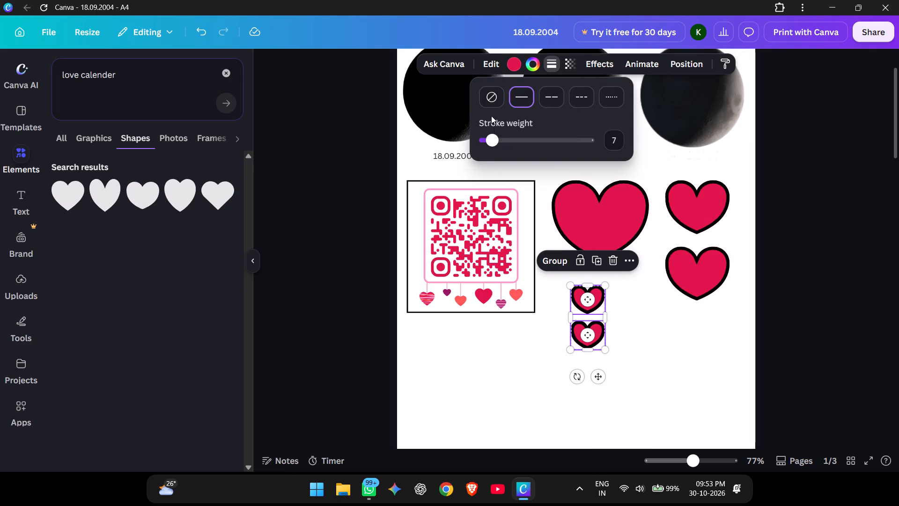
left_click_drag(495, 141, 489, 144)
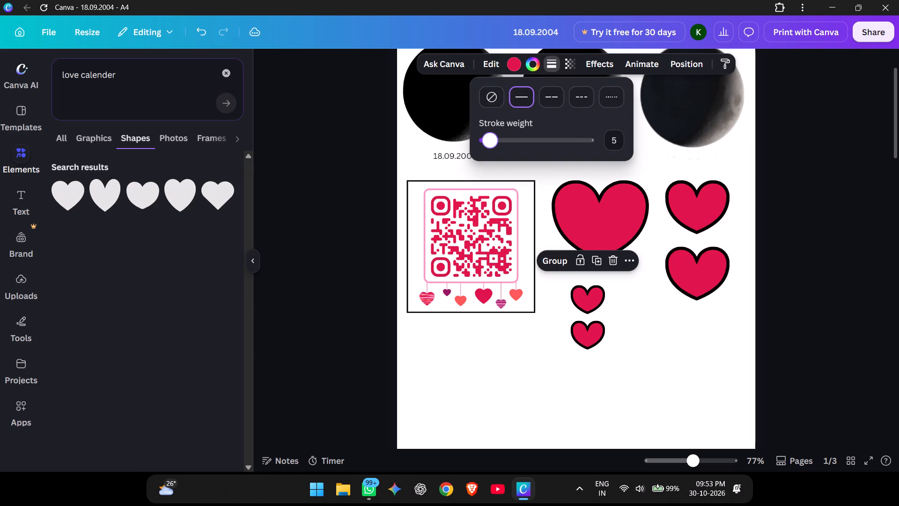
left_click_drag(489, 144, 488, 144)
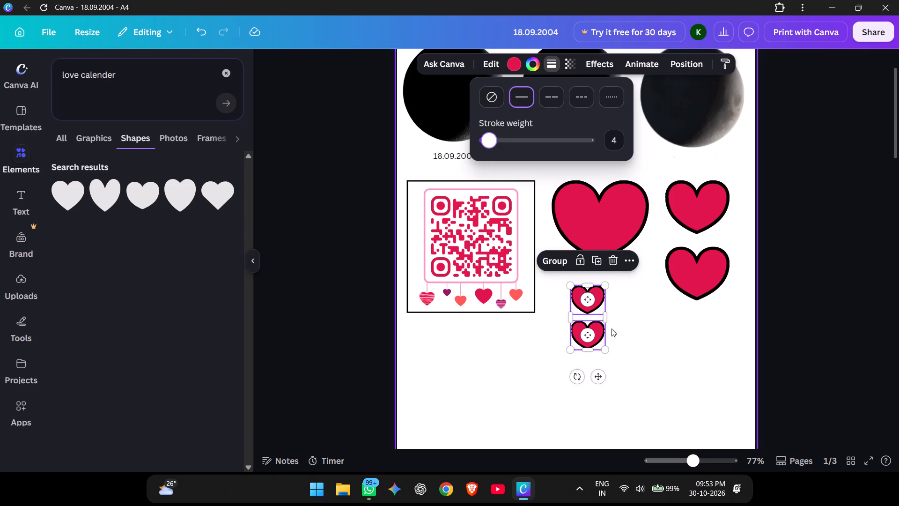
Move the pair of small hearts beneath the two medium hearts, aligning their right edges.
left_click_drag(598, 327, 726, 373)
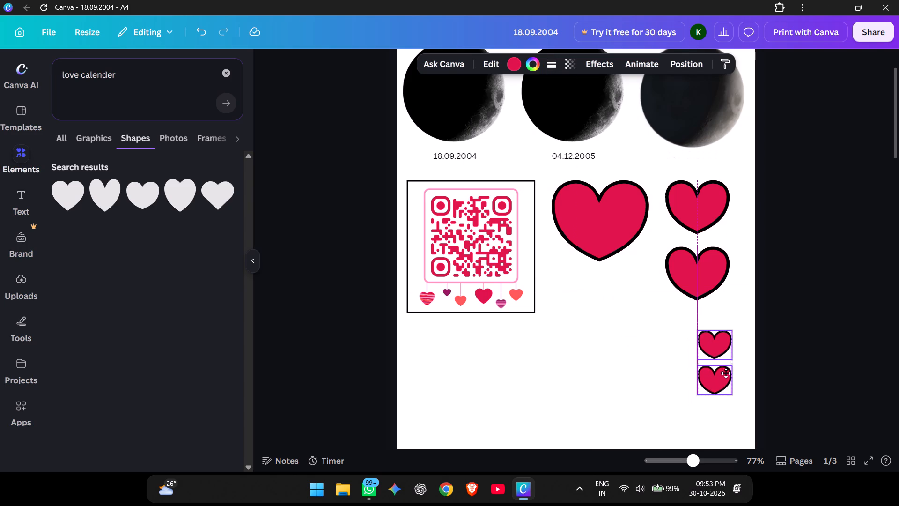
left_click_drag(726, 373, 723, 367)
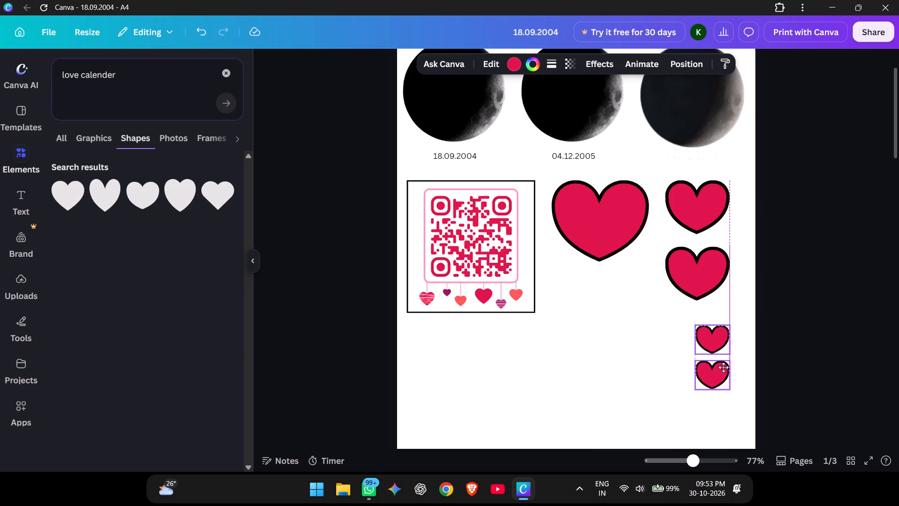
left_click_drag(723, 367, 724, 363)
left_click(630, 363)
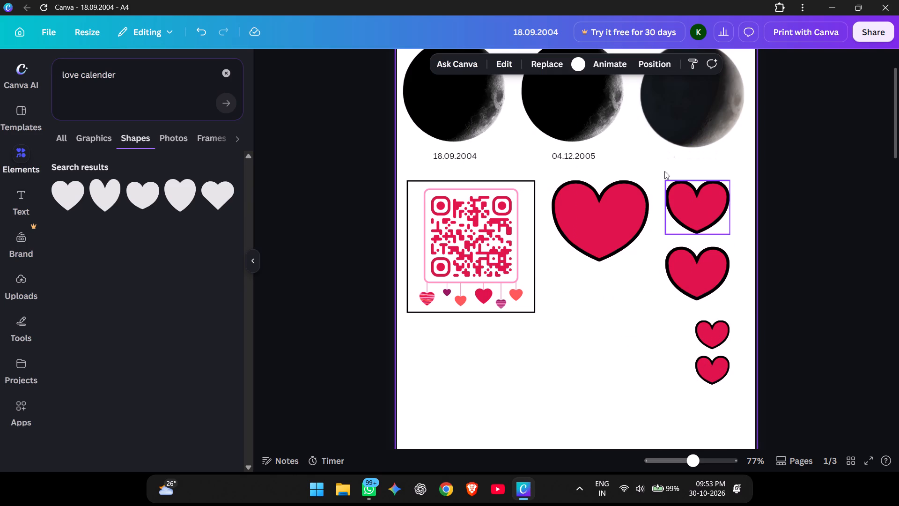
Reduce the outline stroke weight of the two medium hearts slightly.
left_click_drag(663, 170, 707, 270)
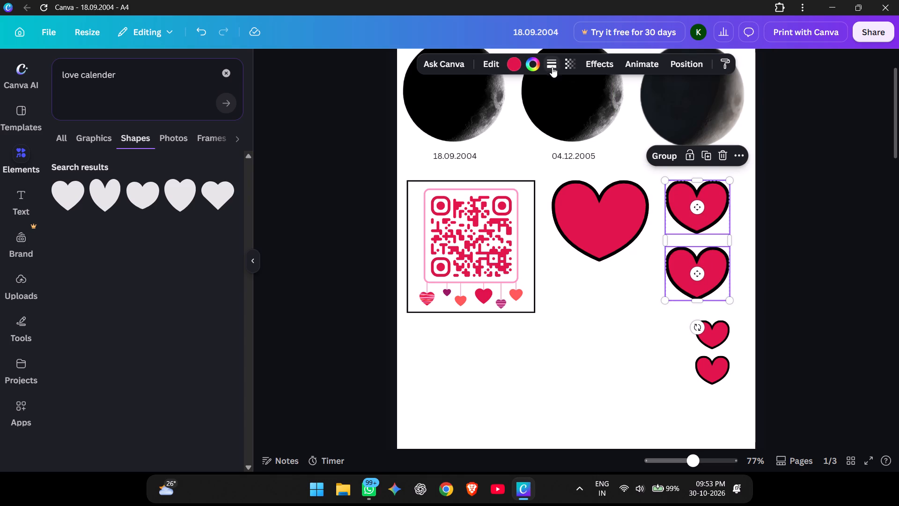
left_click(552, 66)
left_click_drag(495, 141, 489, 142)
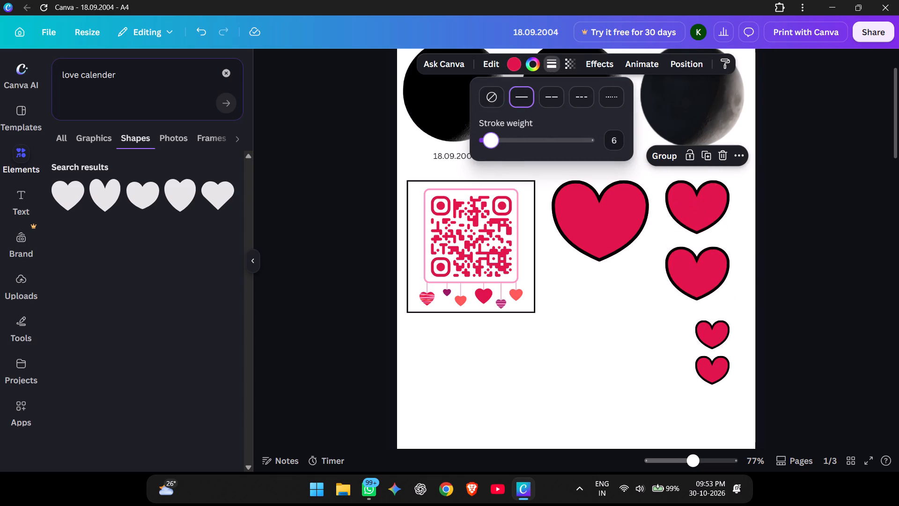
left_click_drag(489, 142, 488, 142)
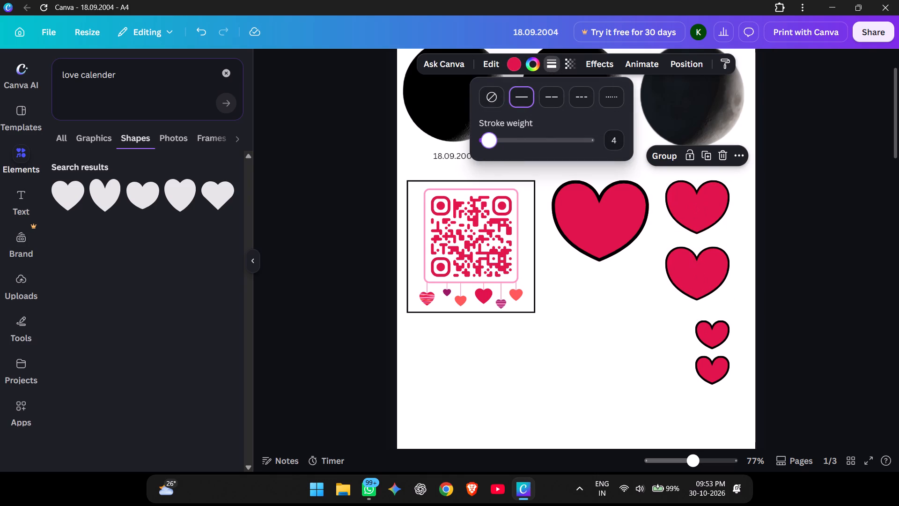
left_click_drag(488, 142, 489, 142)
left_click(625, 309)
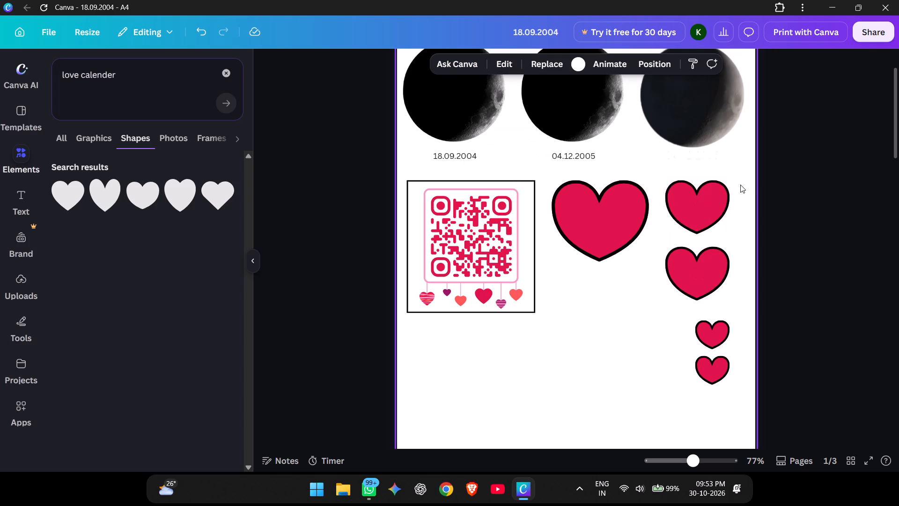
Shift the two medium hearts toward the page's right edge, centred above the small hearts and top-aligned with the large heart.
left_click_drag(747, 181, 707, 277)
left_click_drag(704, 272, 711, 269)
left_click_drag(709, 257, 715, 254)
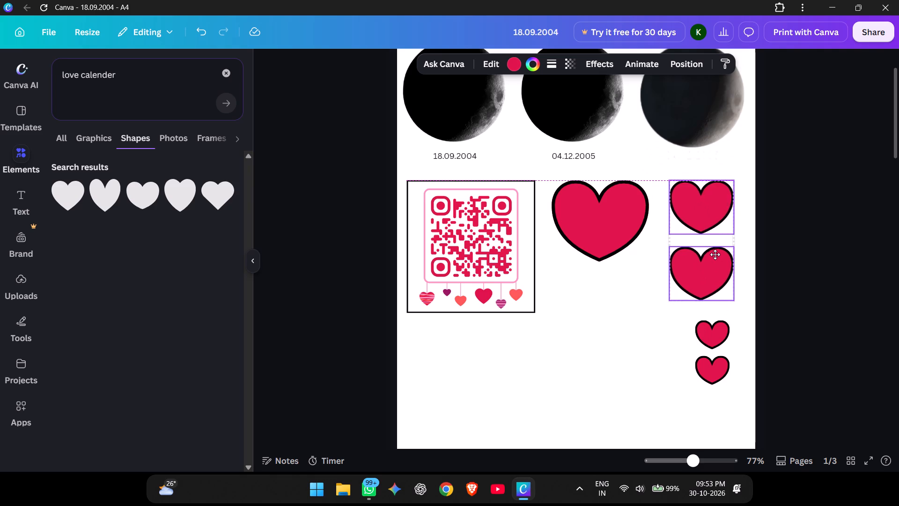
left_click_drag(715, 254, 727, 246)
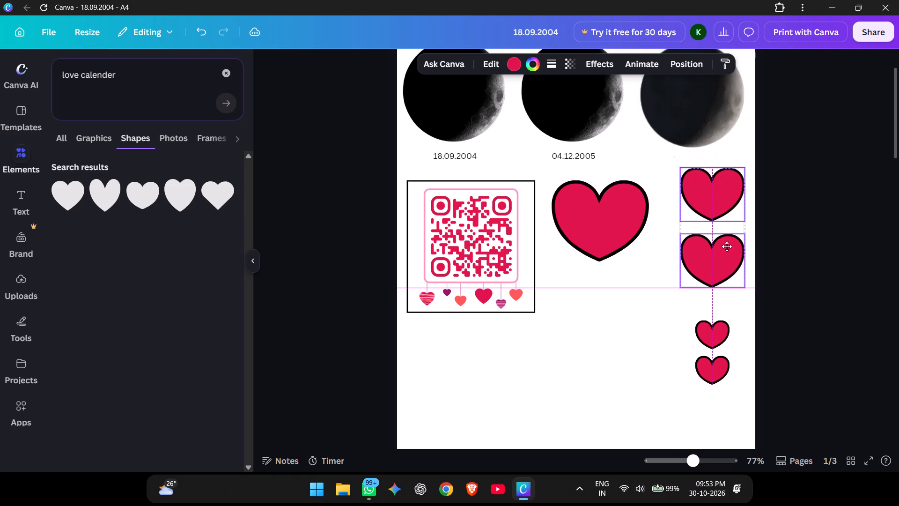
left_click_drag(727, 246, 722, 252)
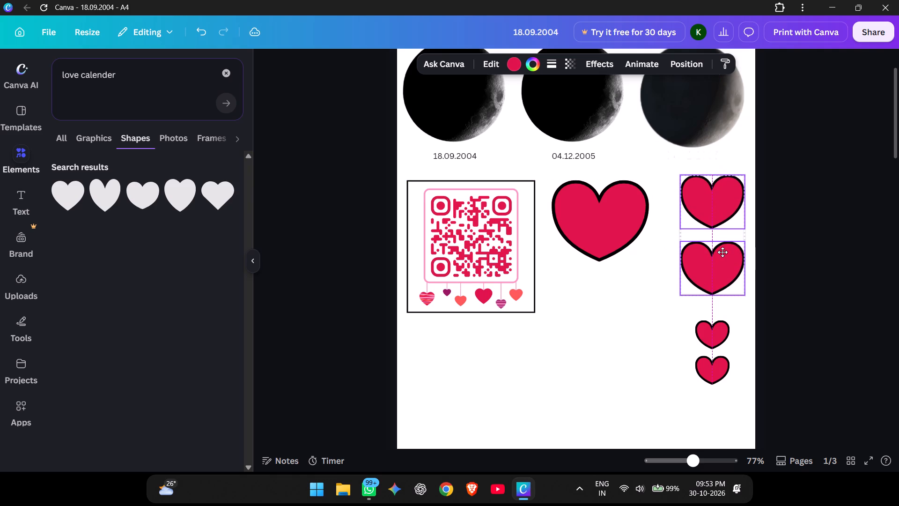
left_click_drag(722, 252, 722, 253)
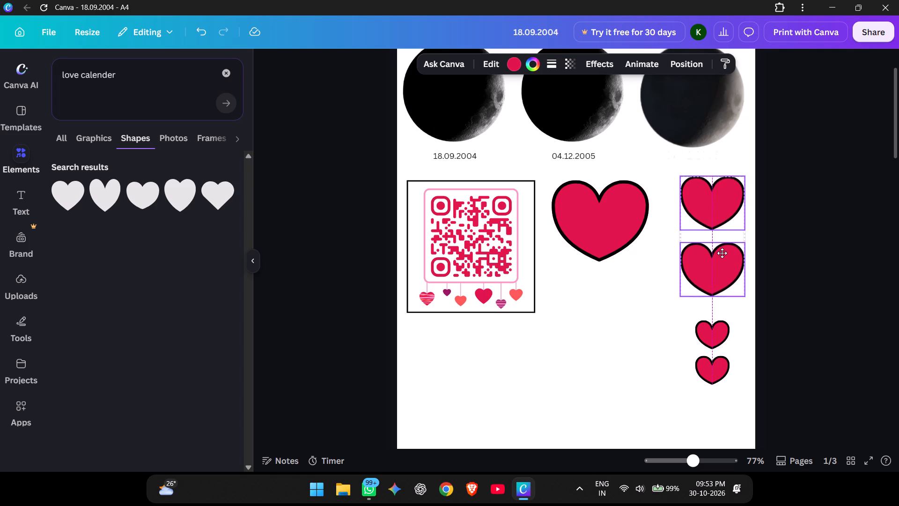
left_click_drag(722, 253, 722, 254)
Reduce the outline stroke weight of the large crimson heart slightly.
left_click(589, 217)
left_click(554, 65)
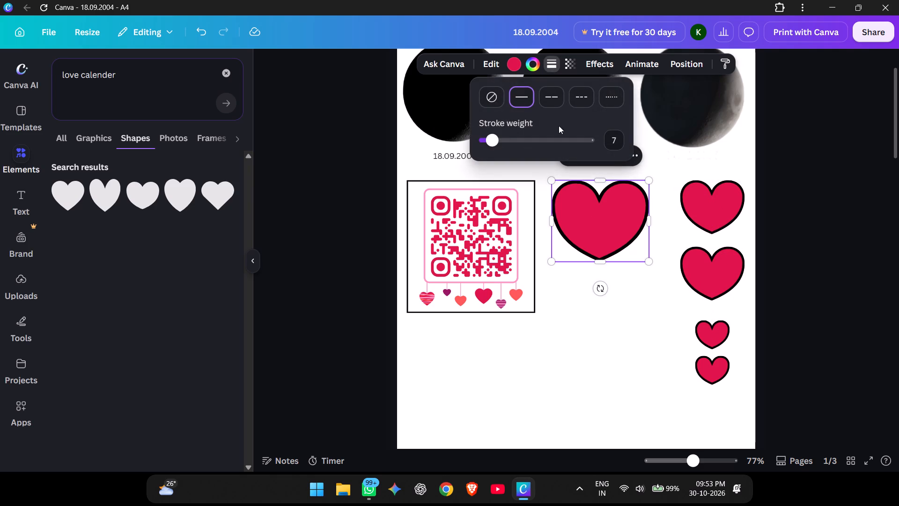
left_click_drag(495, 141, 490, 143)
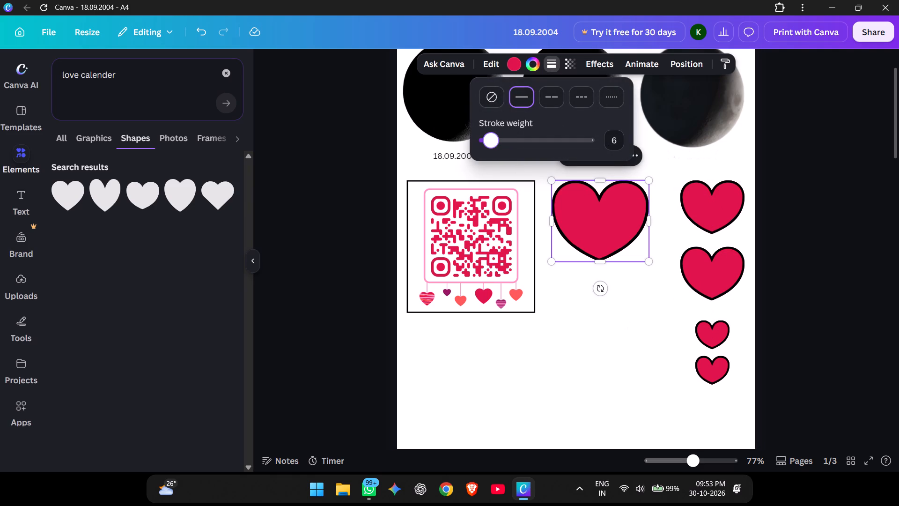
left_click_drag(495, 142, 489, 144)
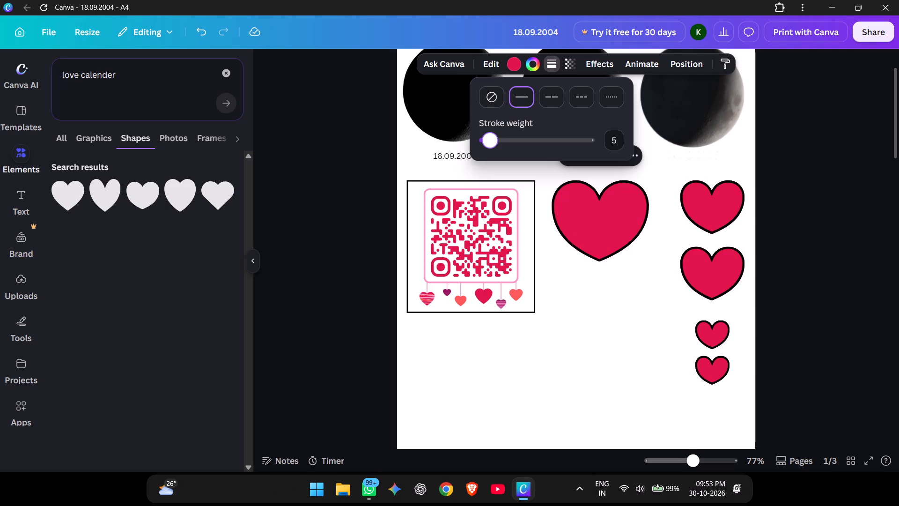
left_click_drag(489, 144, 490, 144)
left_click(612, 338)
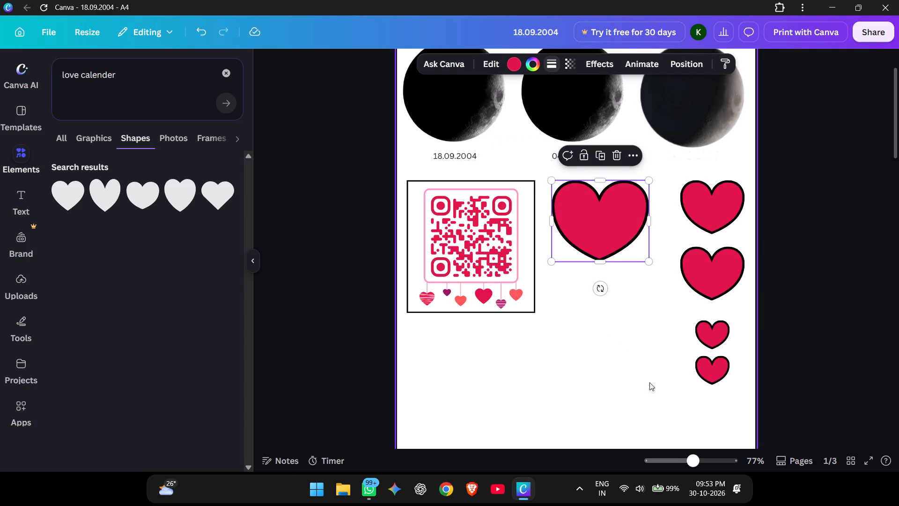
Rotate the pair of small hearts about 90° counterclockwise so they lie sideways next to each other.
left_click_drag(712, 402, 700, 327)
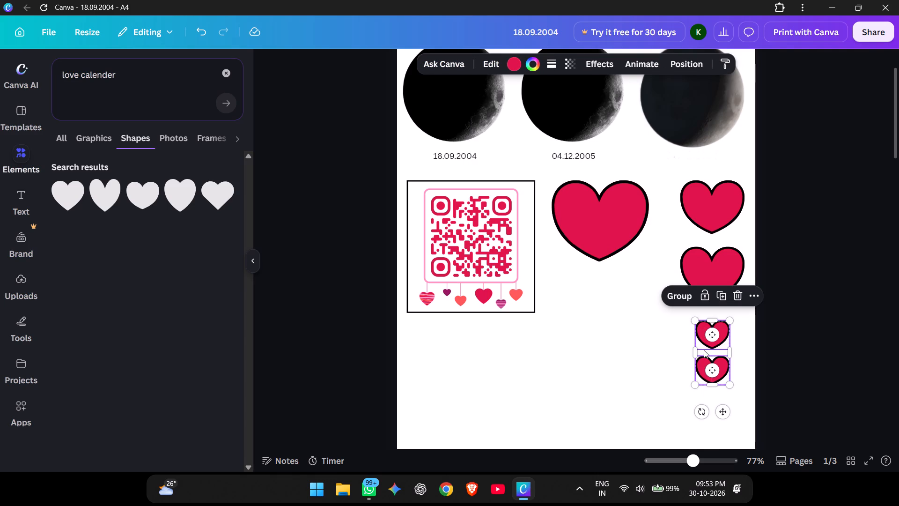
left_click_drag(700, 412, 774, 359)
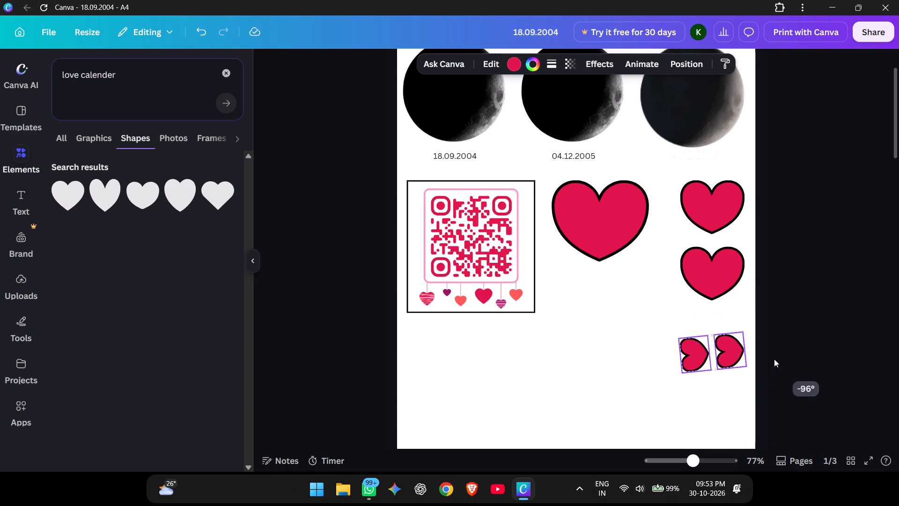
left_click_drag(774, 359, 774, 363)
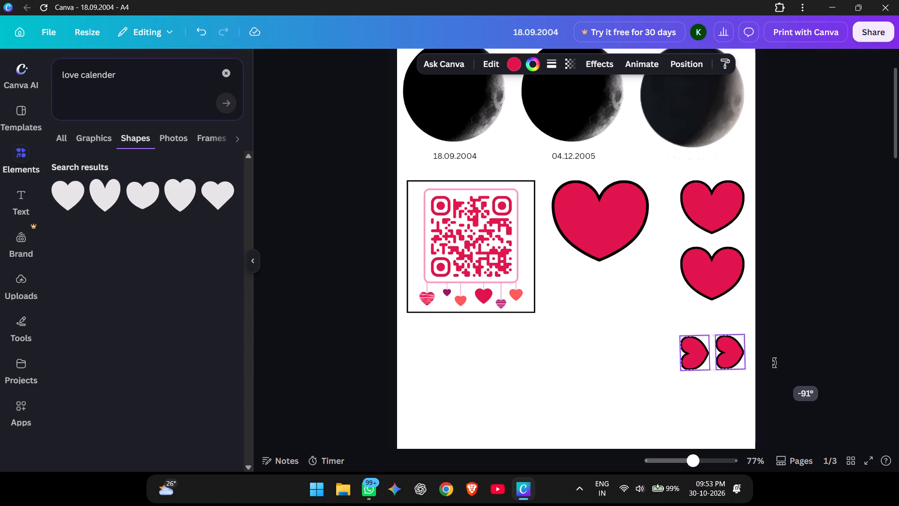
left_click_drag(774, 363, 775, 365)
Move the sideways pair of small hearts below the large heart, just beside the QR code frame.
left_click_drag(721, 361, 648, 308)
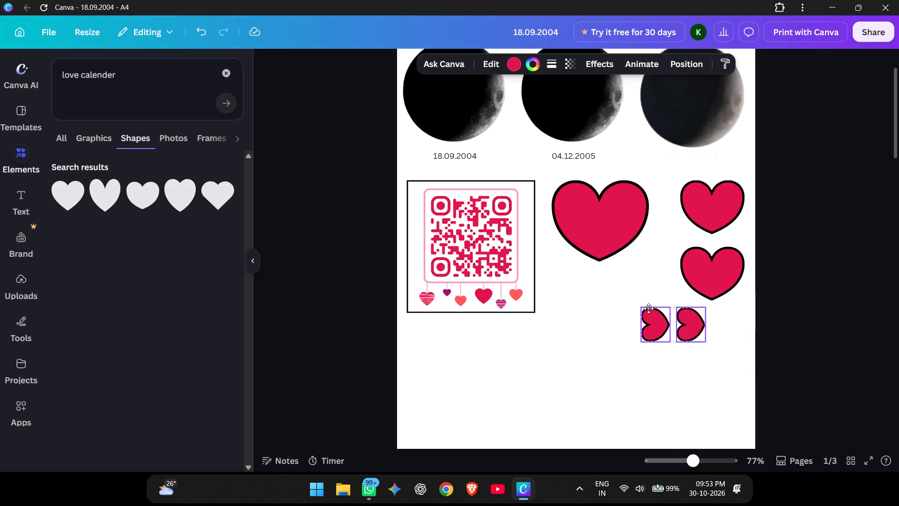
left_click_drag(648, 308, 581, 298)
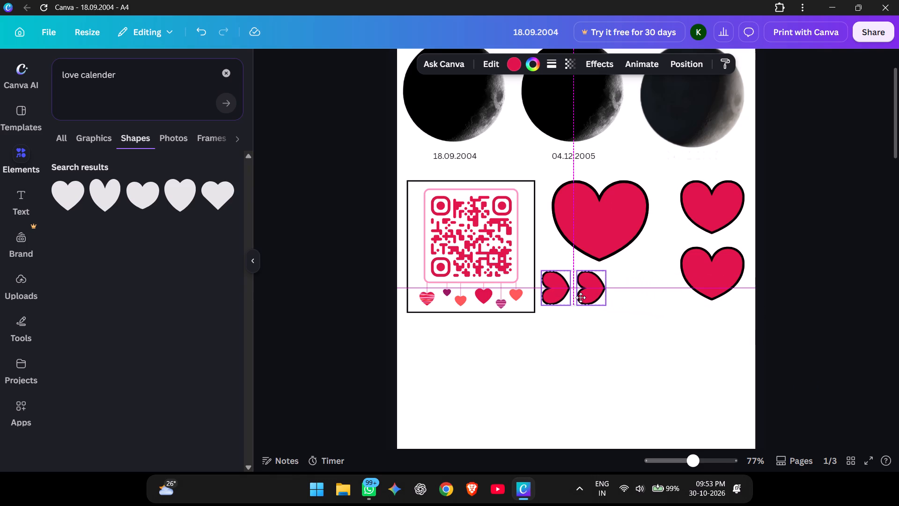
left_click_drag(581, 298, 580, 297)
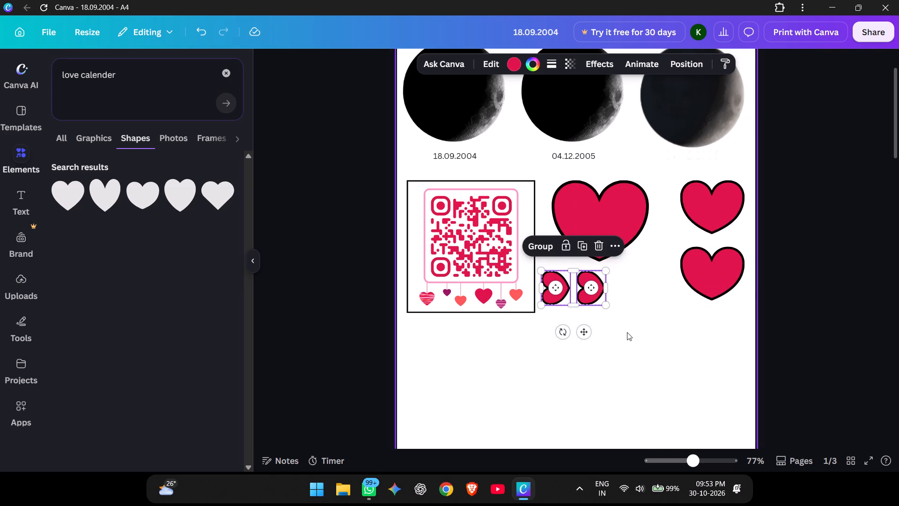
Duplicate the sideways pair of small hearts and place the copy beside the originals to form a row of four under the large heart.
key("ctrl+c")
key("ctrl+v")
left_click_drag(591, 305, 631, 307)
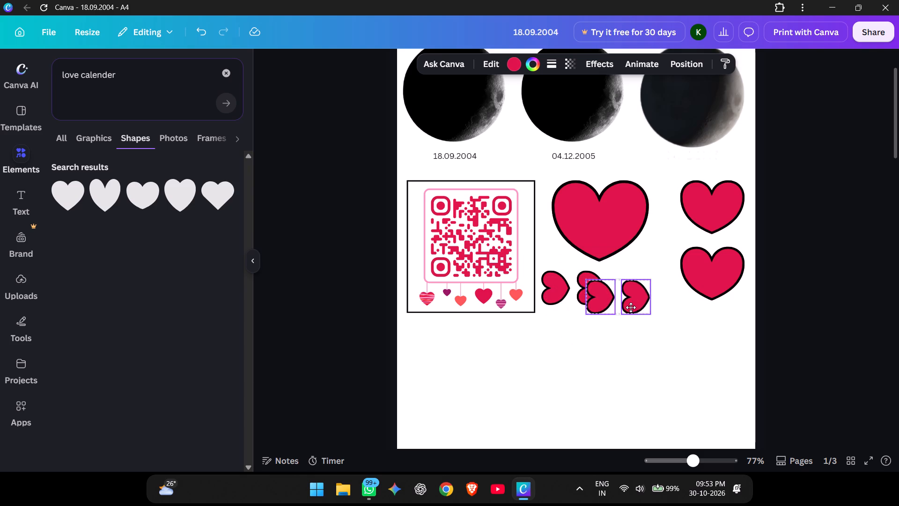
left_click_drag(631, 307, 650, 298)
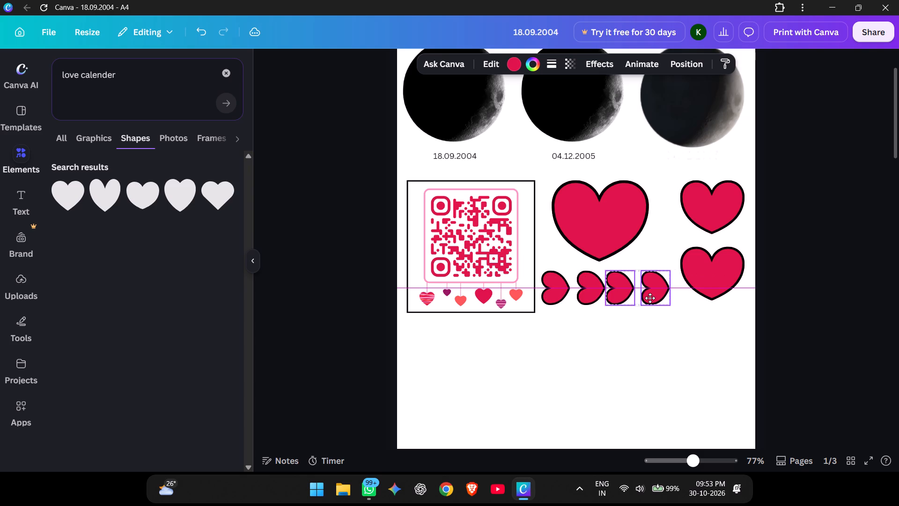
left_click_drag(650, 298, 651, 298)
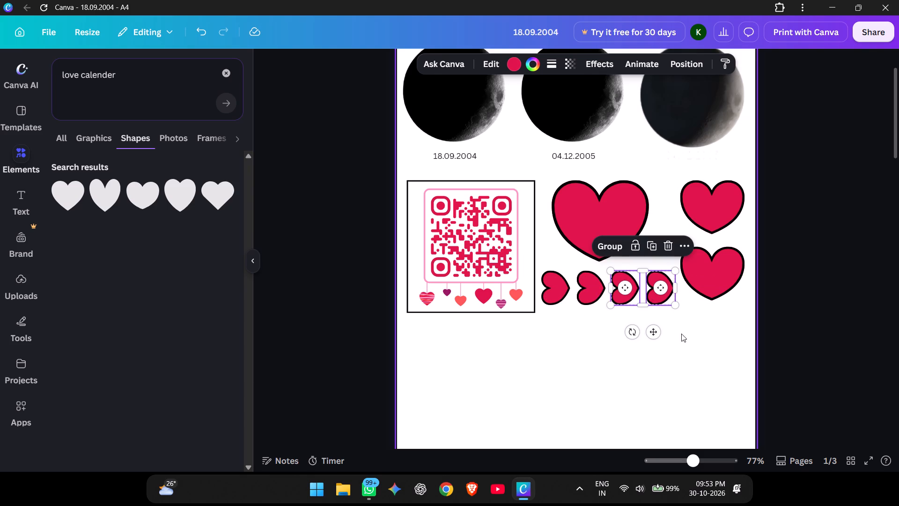
left_click(690, 341)
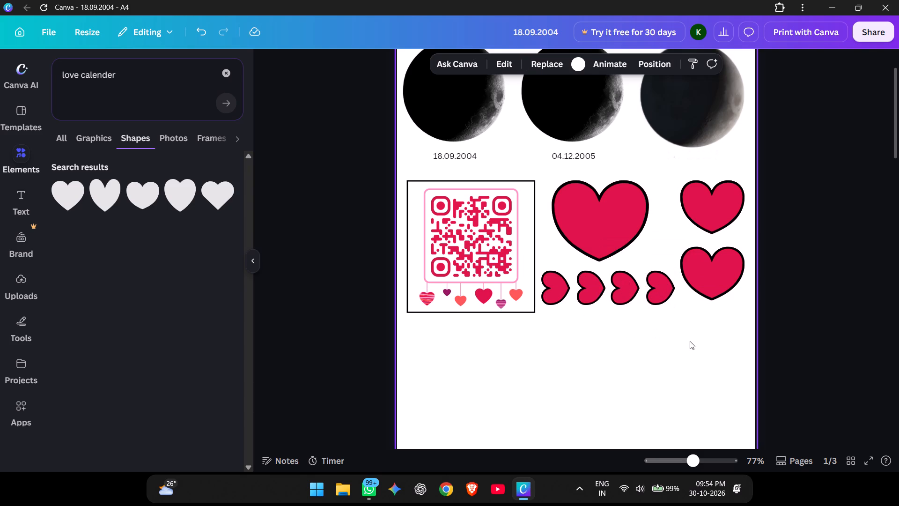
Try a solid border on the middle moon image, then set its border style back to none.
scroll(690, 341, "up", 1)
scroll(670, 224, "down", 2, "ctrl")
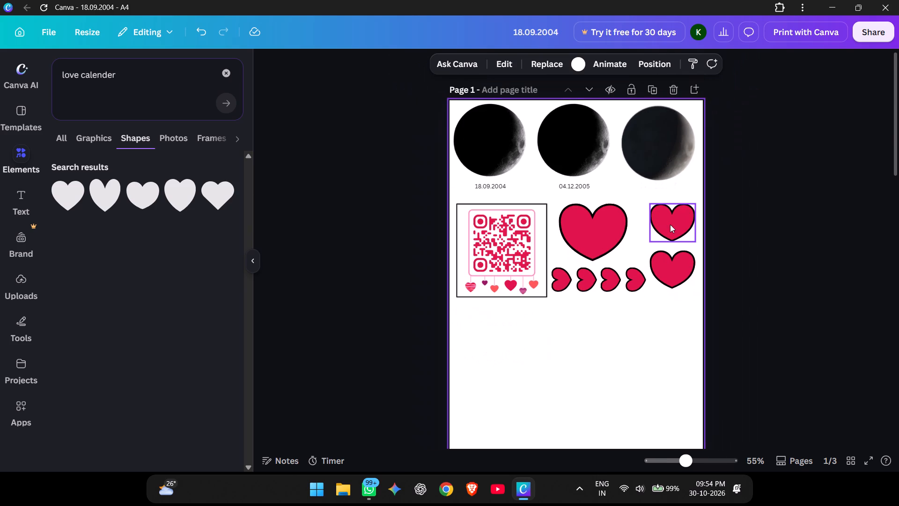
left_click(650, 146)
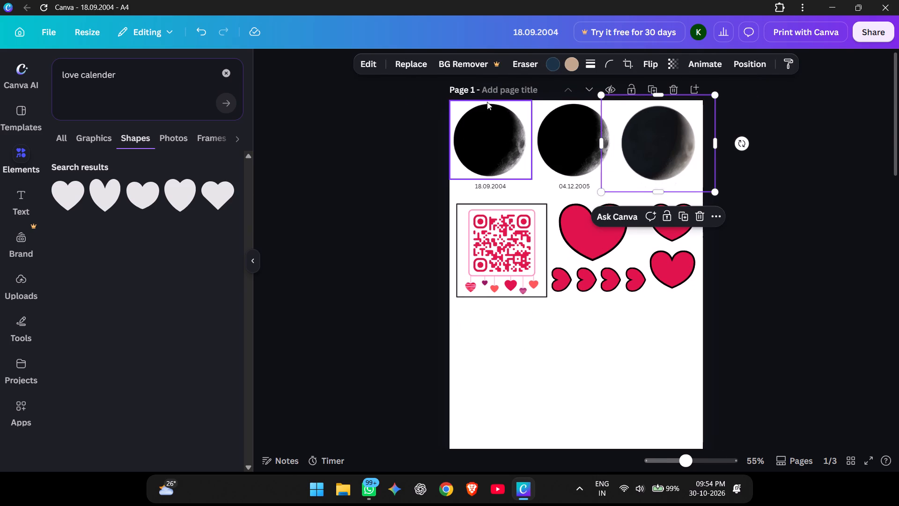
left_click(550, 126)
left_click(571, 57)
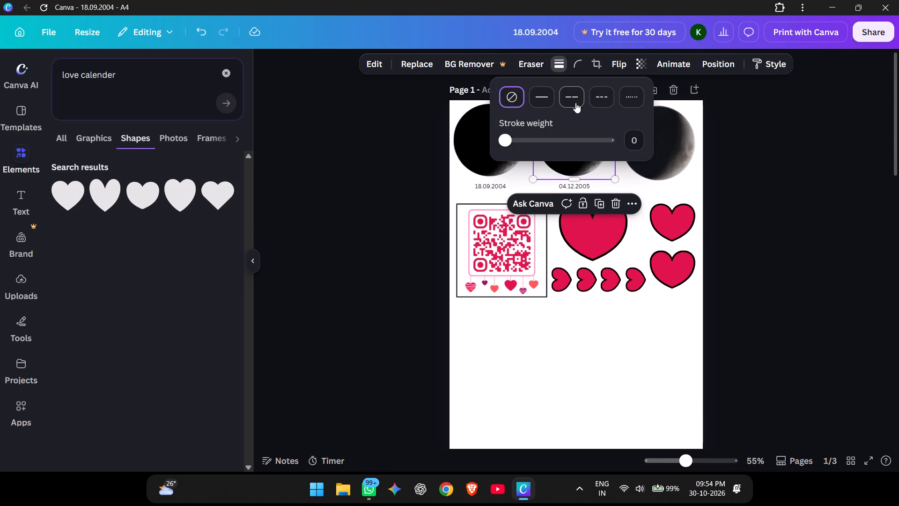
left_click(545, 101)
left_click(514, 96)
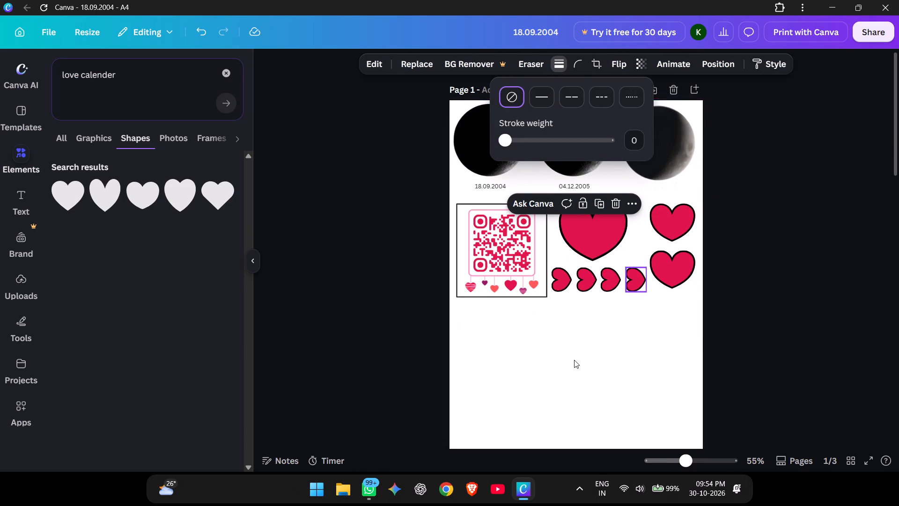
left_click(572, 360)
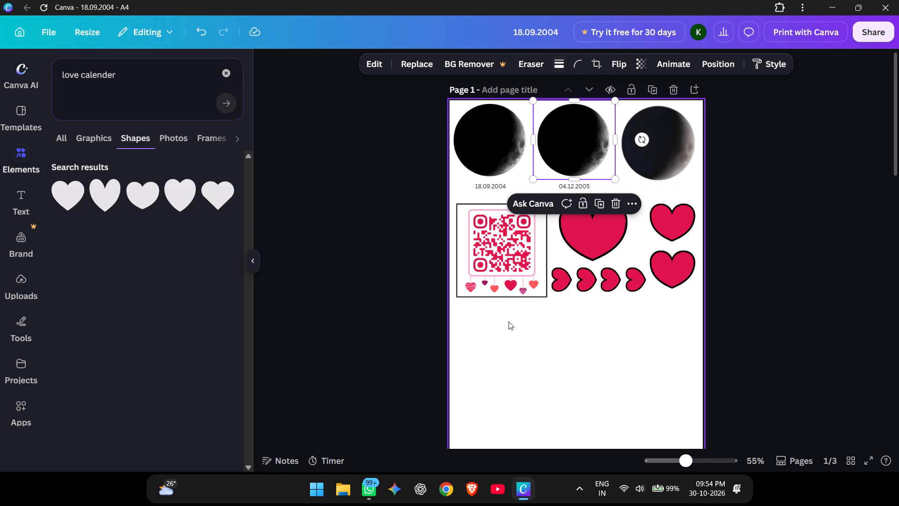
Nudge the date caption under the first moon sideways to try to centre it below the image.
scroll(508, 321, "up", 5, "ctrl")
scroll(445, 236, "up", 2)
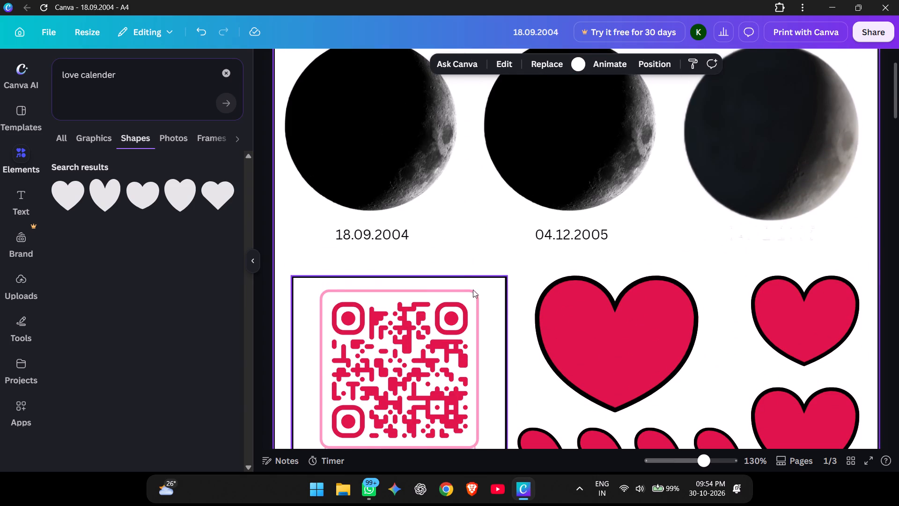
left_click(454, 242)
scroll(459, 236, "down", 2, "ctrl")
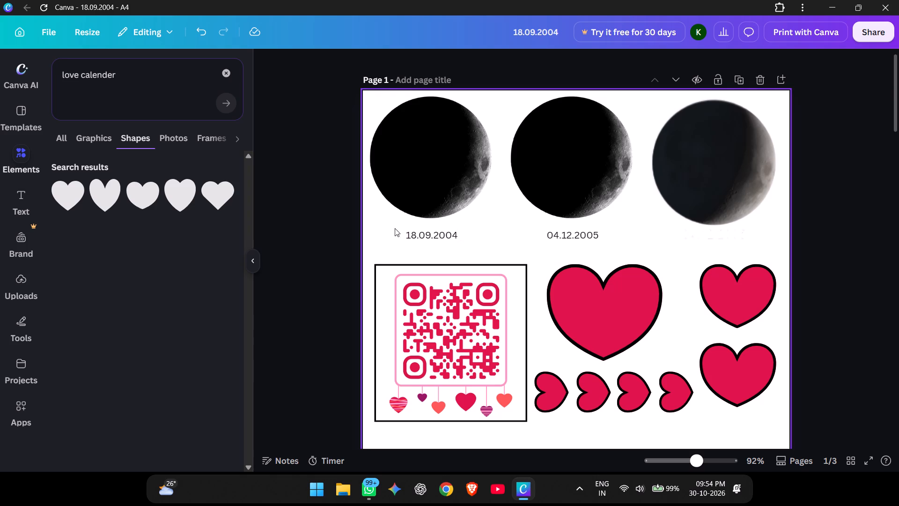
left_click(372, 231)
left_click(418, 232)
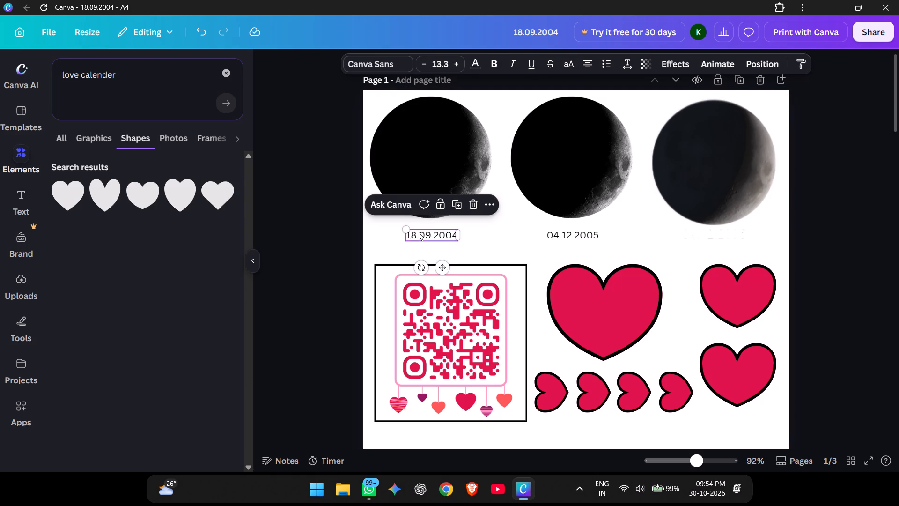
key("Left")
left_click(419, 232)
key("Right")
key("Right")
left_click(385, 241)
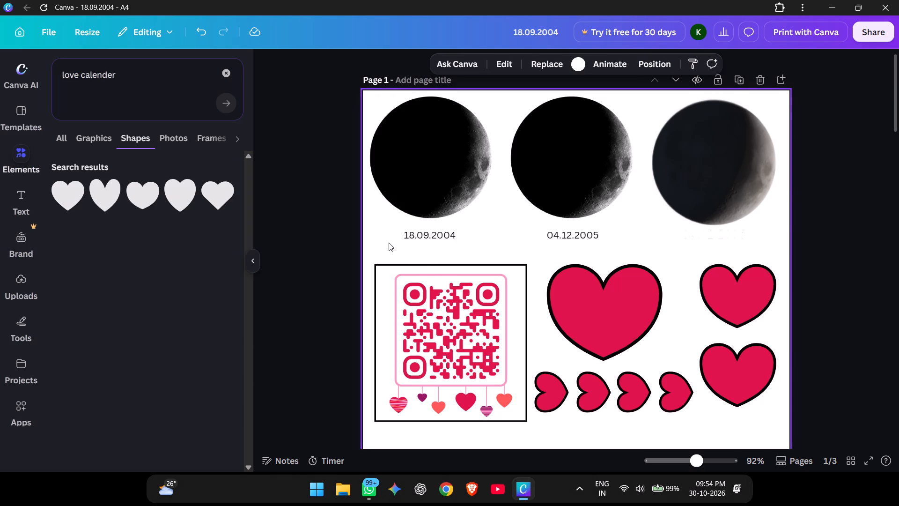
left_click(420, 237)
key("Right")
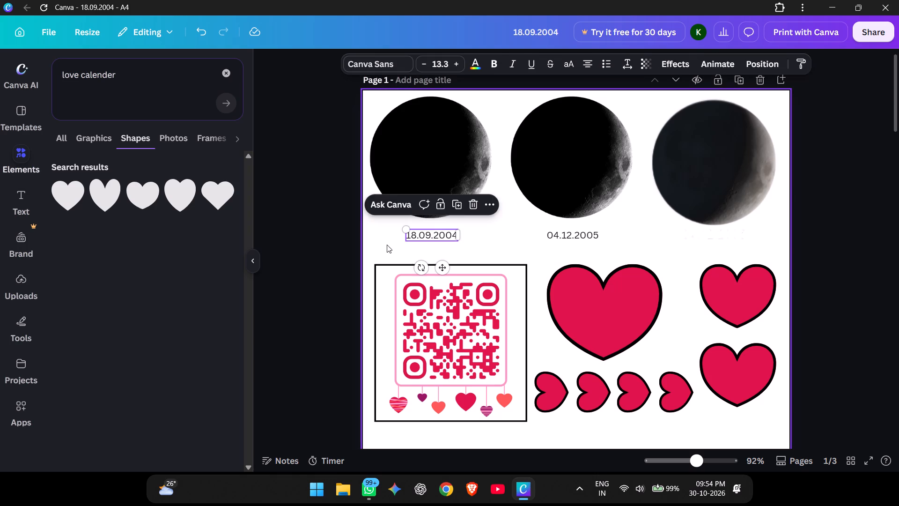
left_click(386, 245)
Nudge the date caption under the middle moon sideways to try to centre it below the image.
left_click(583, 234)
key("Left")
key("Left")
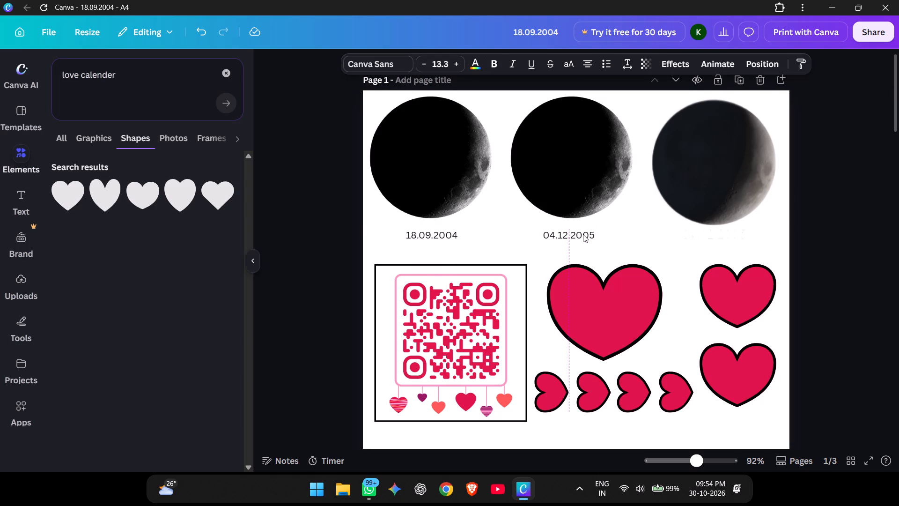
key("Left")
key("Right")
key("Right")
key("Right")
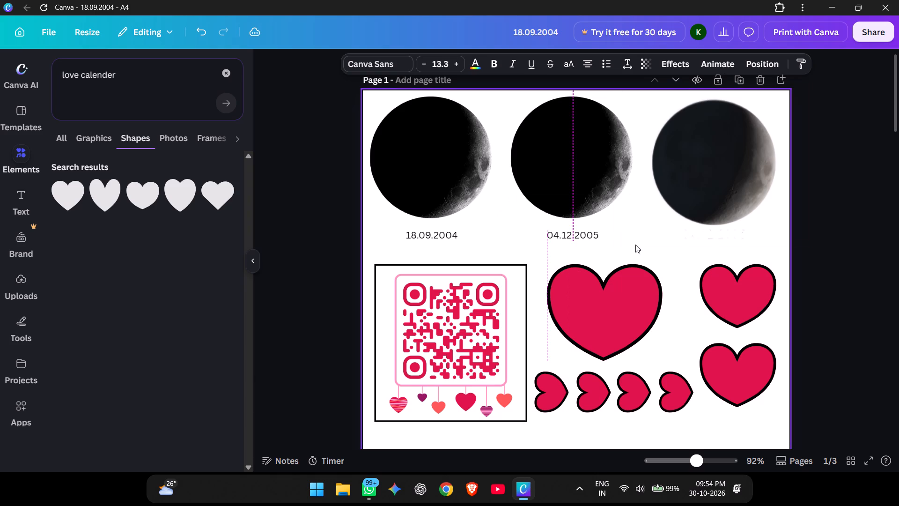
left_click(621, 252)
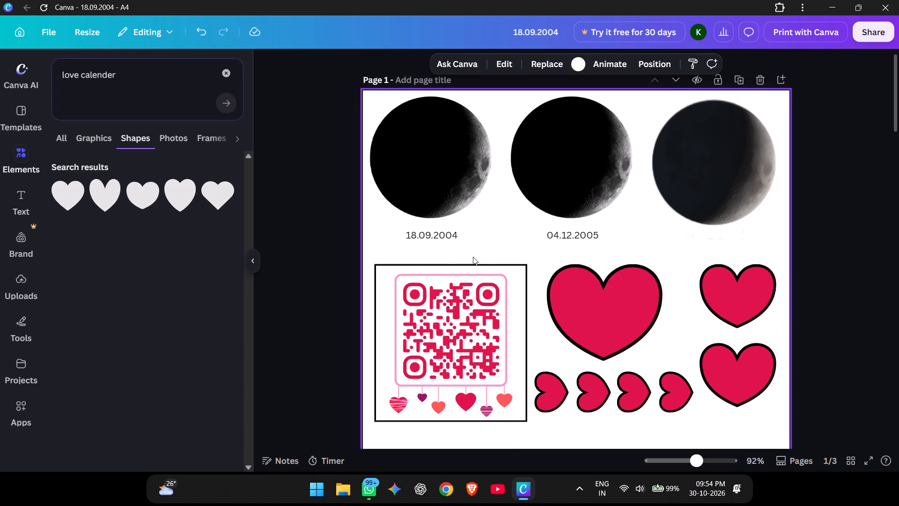
Make the date captions under the middle and first moons bold.
left_click(569, 238)
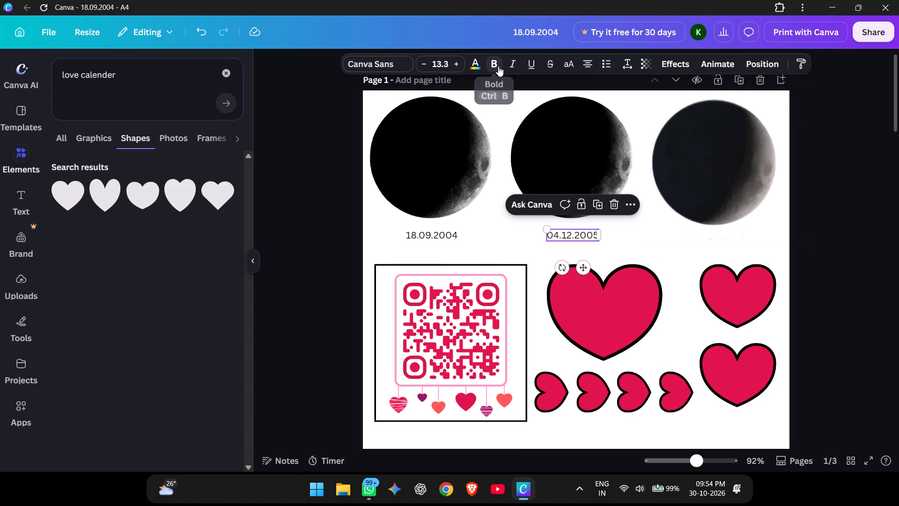
left_click(498, 65)
left_click(414, 235)
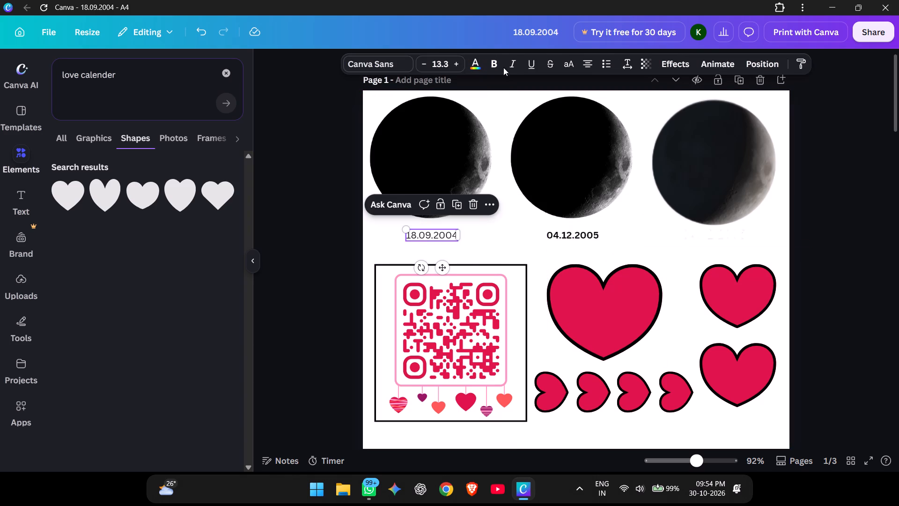
left_click(495, 65)
Change the font of the date captions under the first and middle moons to Lovelo.
left_click(386, 67)
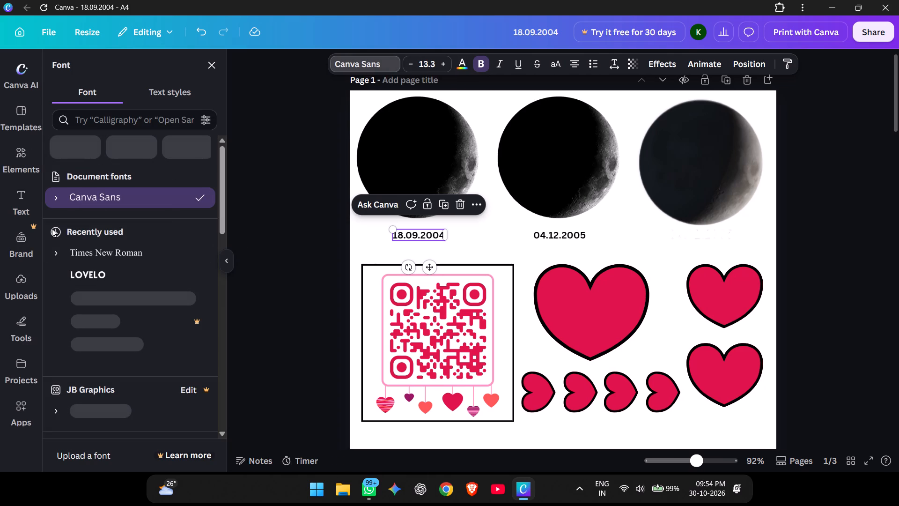
left_click(108, 275)
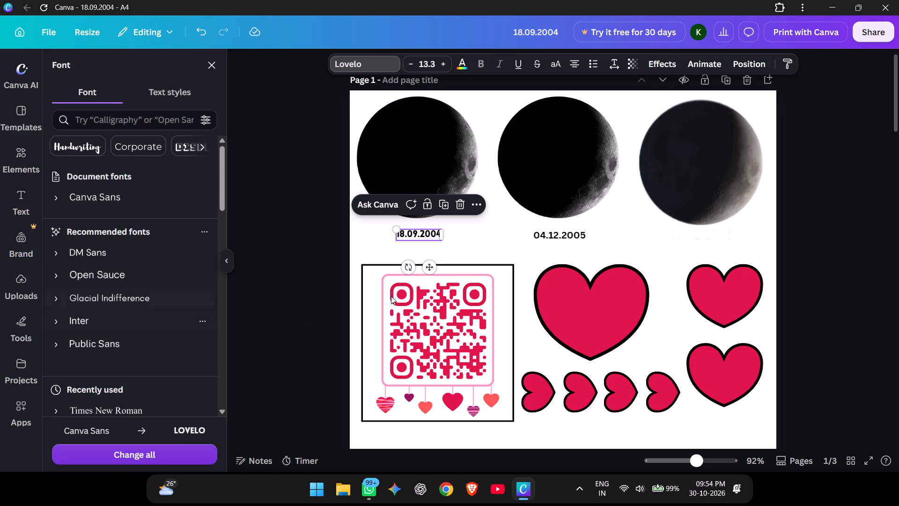
scroll(433, 284, "up", 4, "ctrl")
left_click(441, 209)
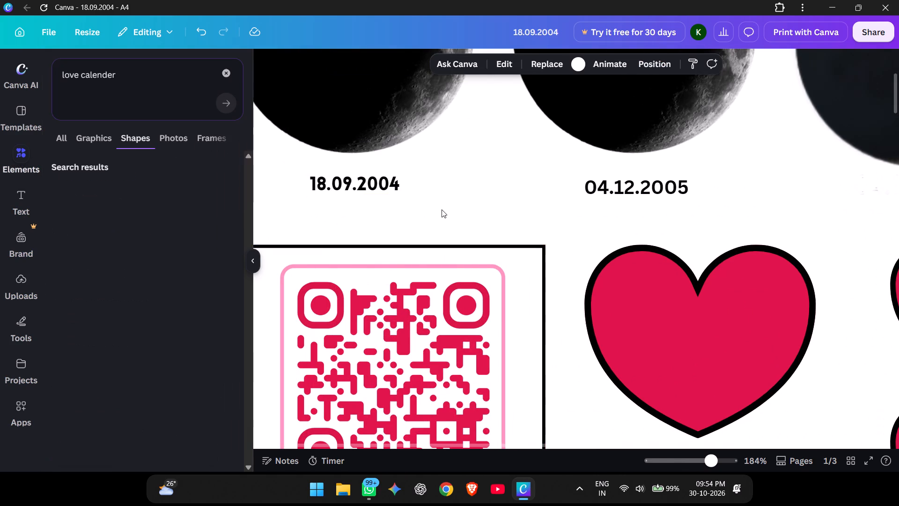
scroll(442, 209, "down", 2, "ctrl")
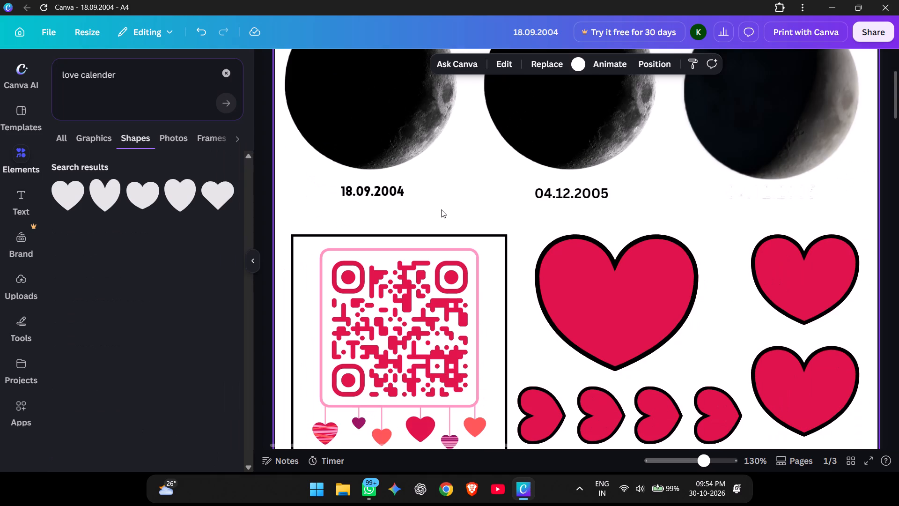
left_click(564, 196)
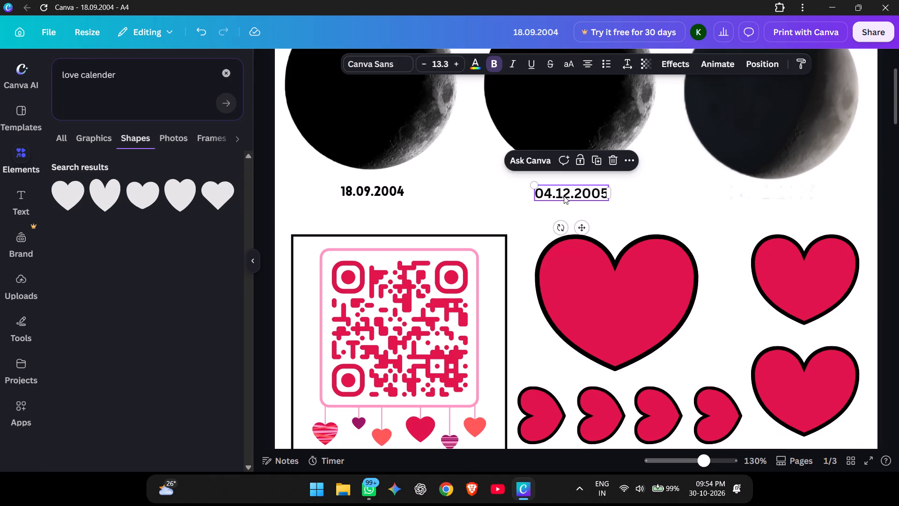
left_click(362, 70)
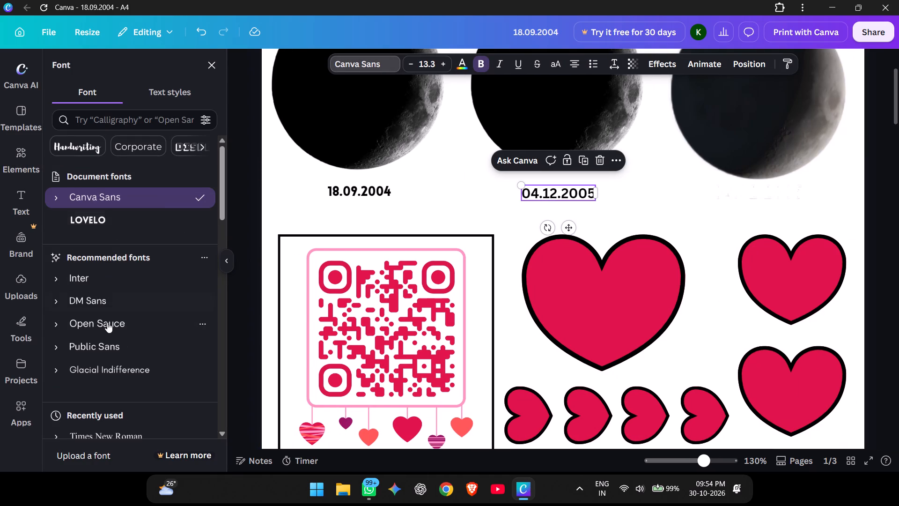
left_click(122, 218)
scroll(117, 292, "down", 4)
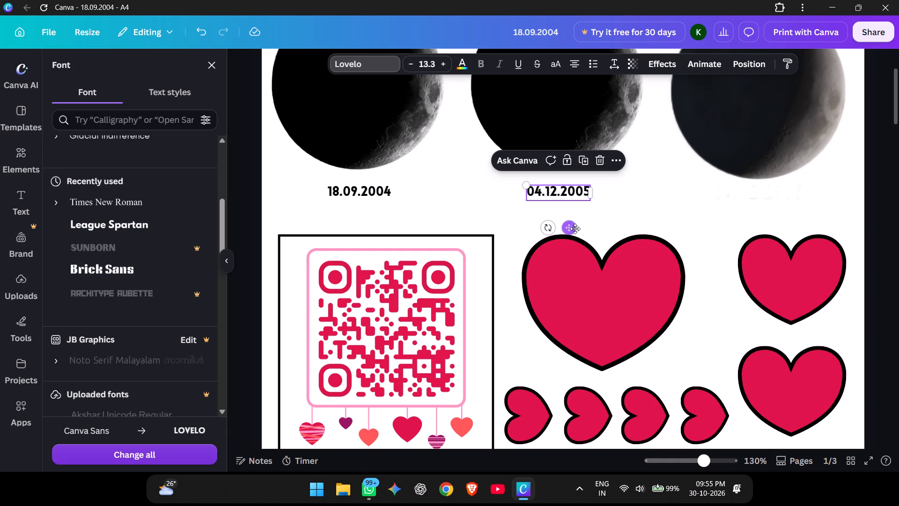
scroll(575, 229, "down", 2, "ctrl")
left_click(376, 209)
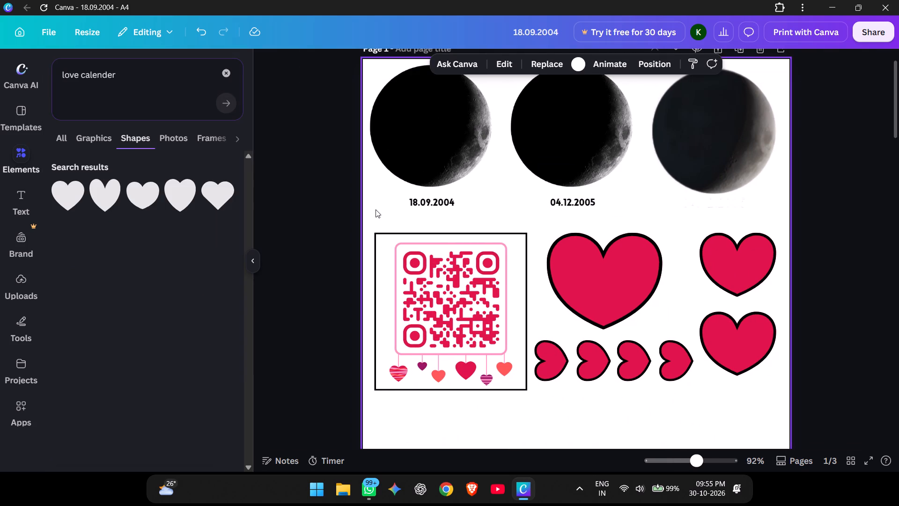
Move the framed QR code and all the hearts up together, close beneath the date captions.
scroll(376, 209, "down", 3, "ctrl")
left_click_drag(358, 193, 382, 200)
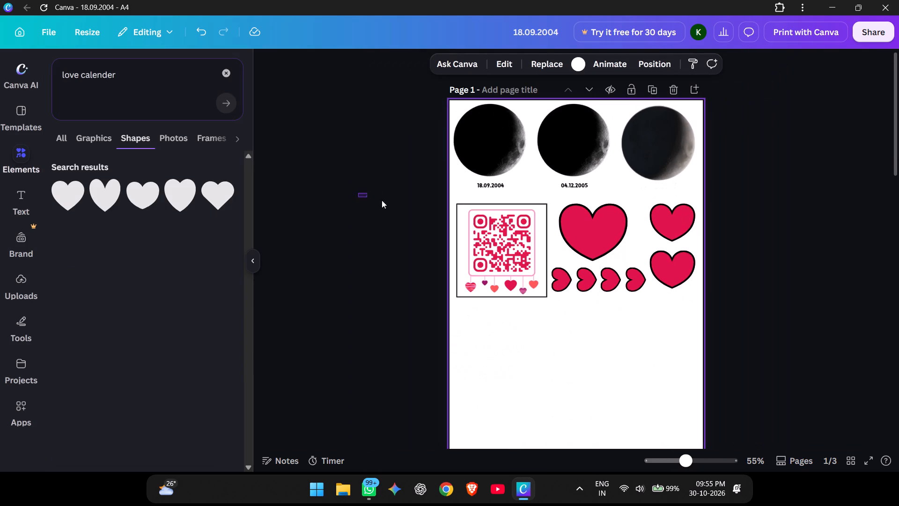
left_click_drag(382, 200, 743, 313)
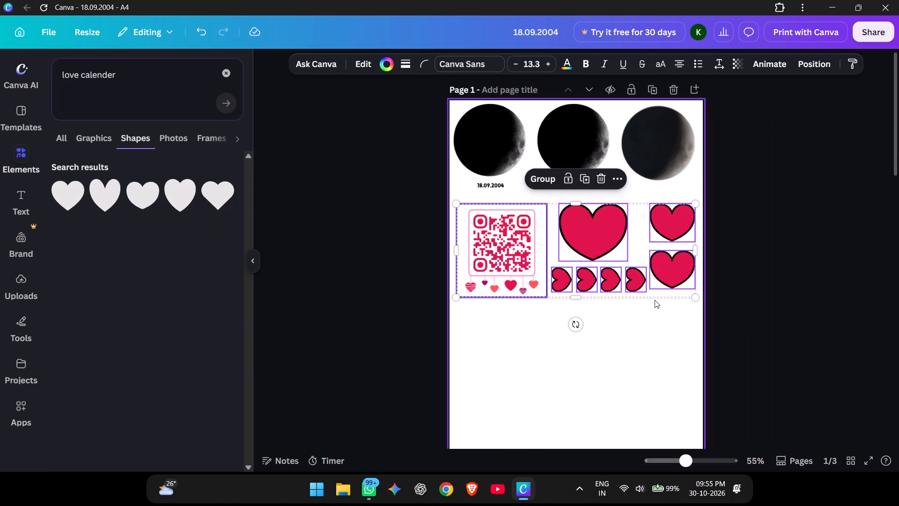
left_click_drag(588, 246, 589, 242)
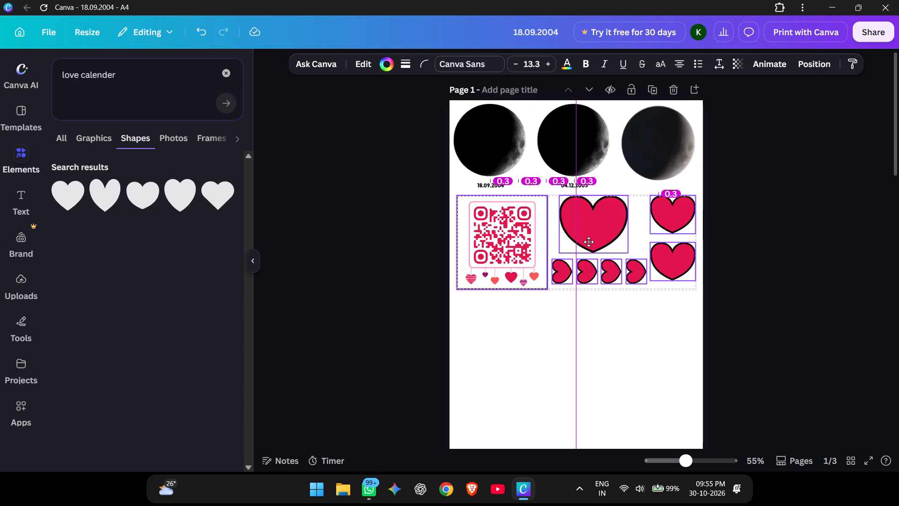
left_click_drag(589, 242, 588, 234)
left_click(635, 344)
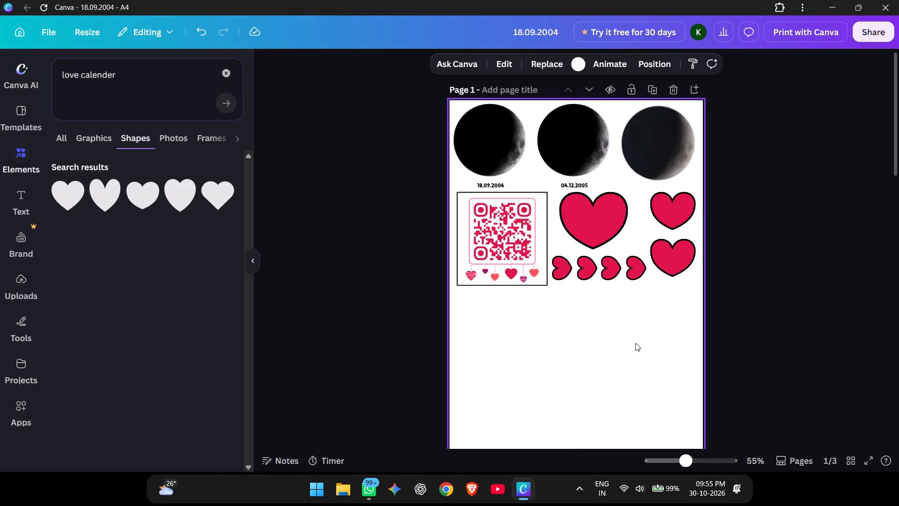
Nudge the framed QR code and all the hearts down slightly to leave a small gap below the date captions.
scroll(635, 343, "up", 1, "ctrl")
left_click_drag(803, 312, 417, 188)
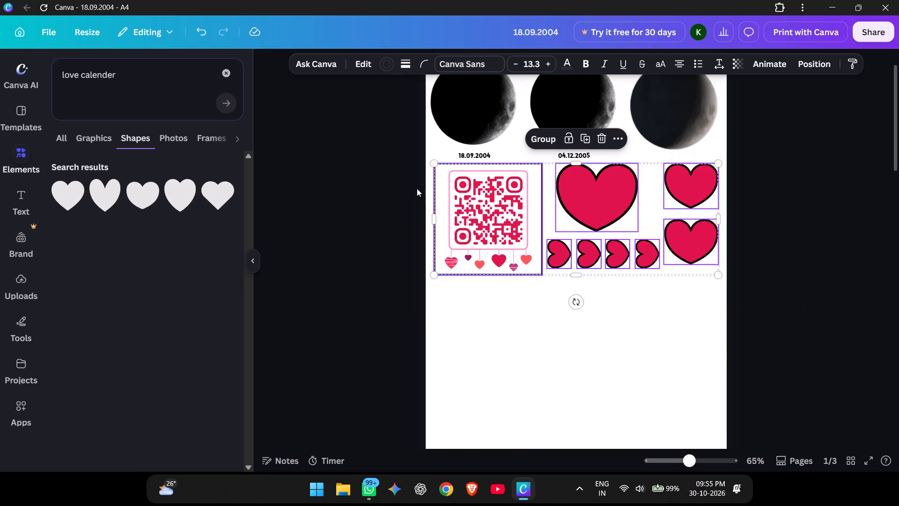
key("Down")
key("Down")
key("Down")
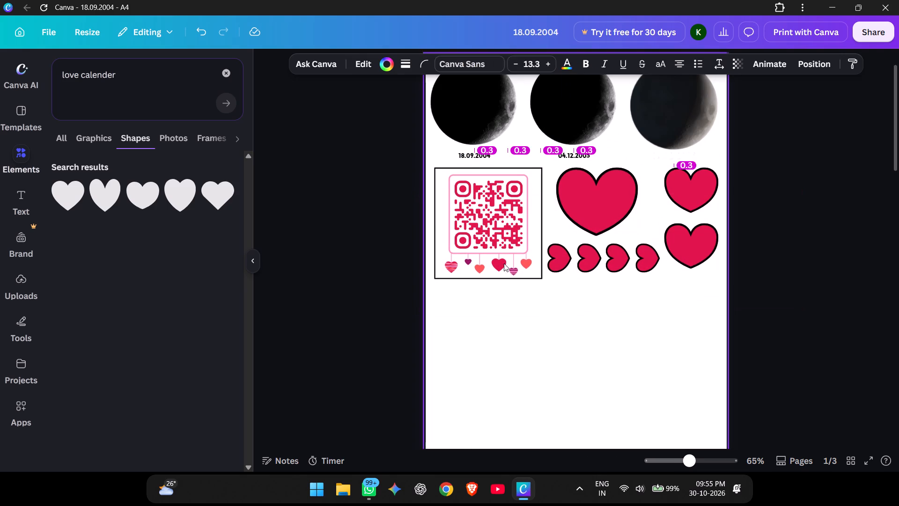
left_click(633, 351)
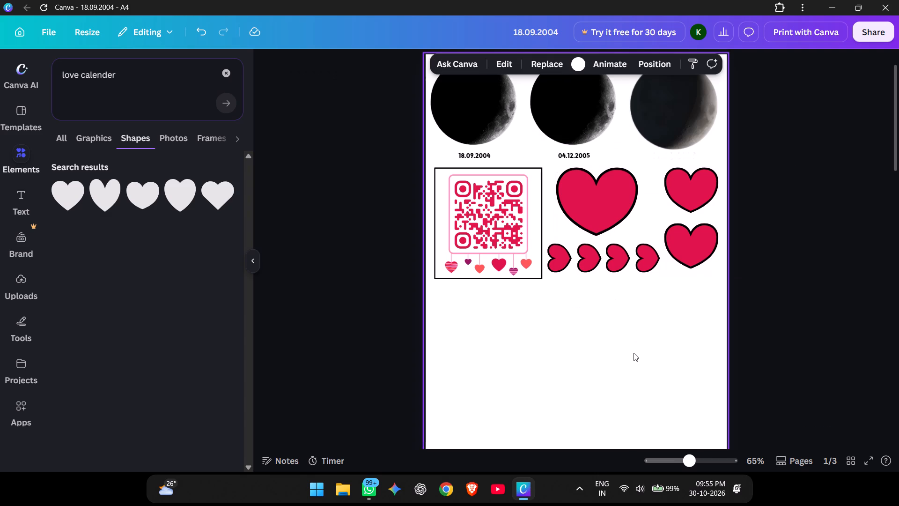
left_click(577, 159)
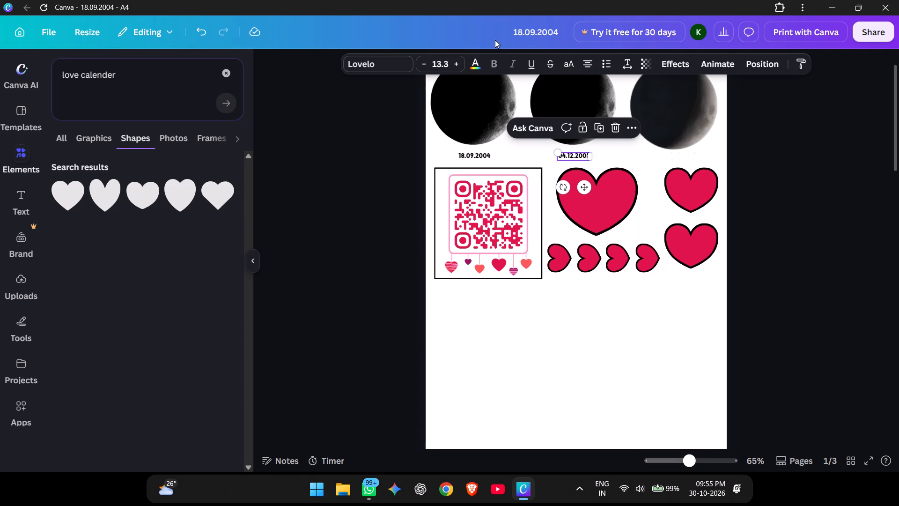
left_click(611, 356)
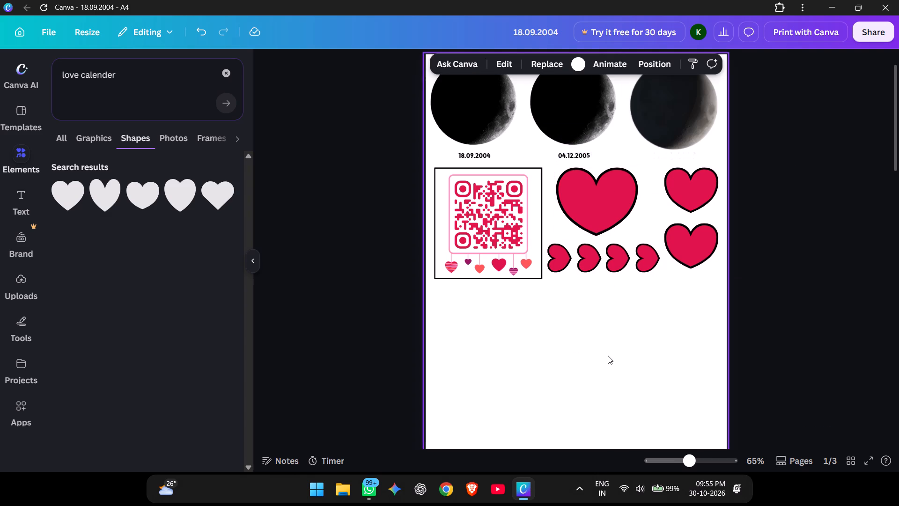
Search the elements library for flower bouquet and show all the photo results.
scroll(608, 355, "down", 2, "ctrl")
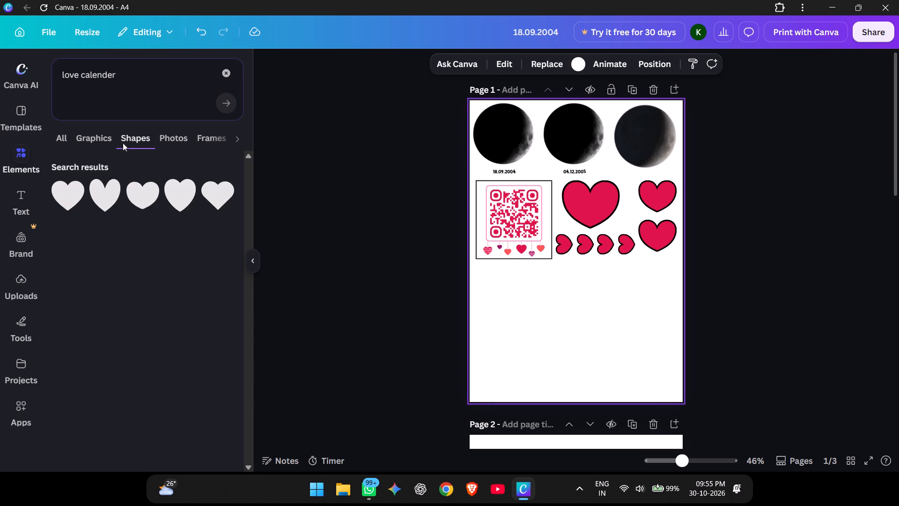
left_click_drag(136, 75, 56, 72)
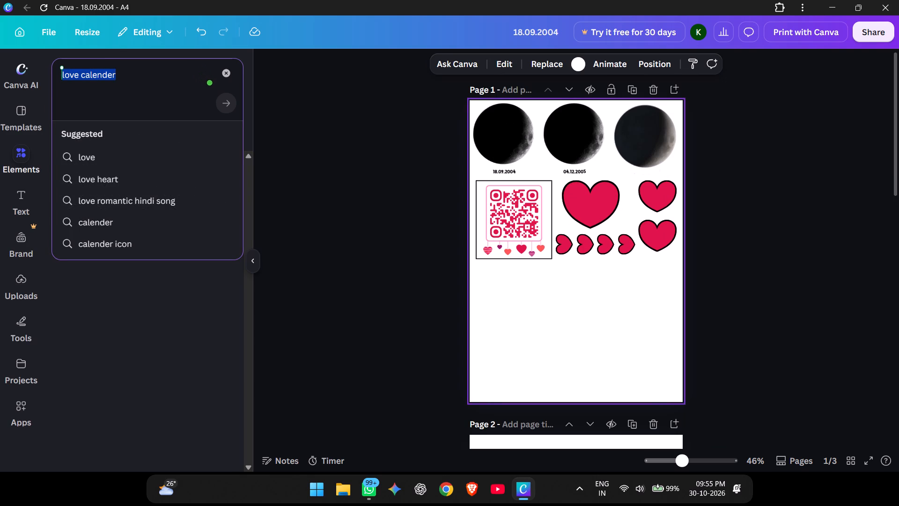
key("f")
type("lower bouquet")
key("Return")
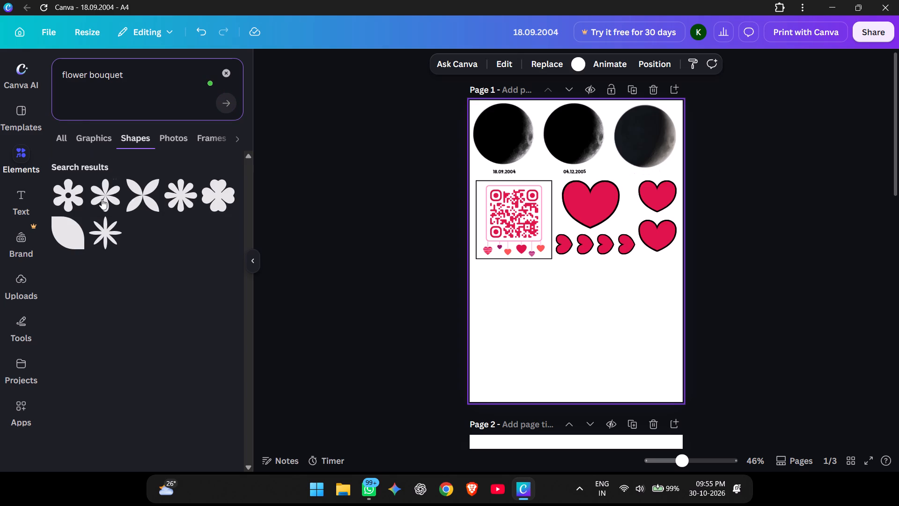
left_click(63, 135)
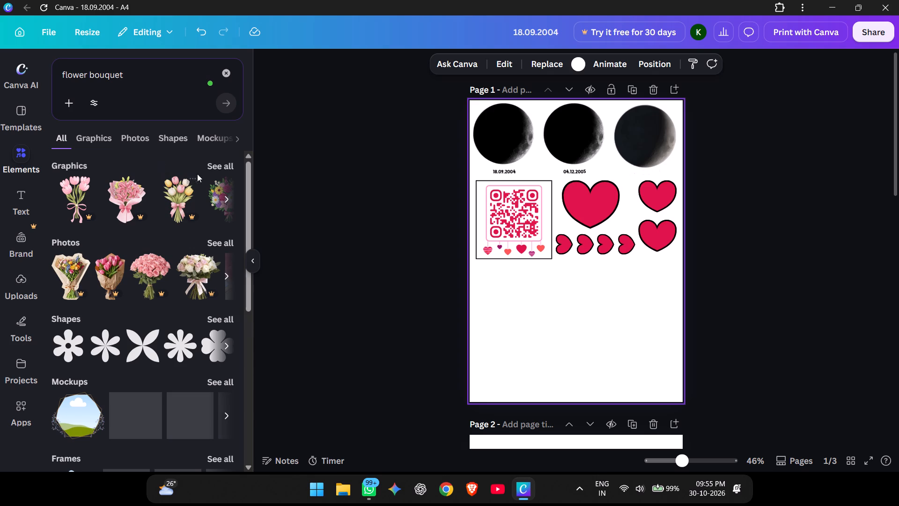
left_click(214, 244)
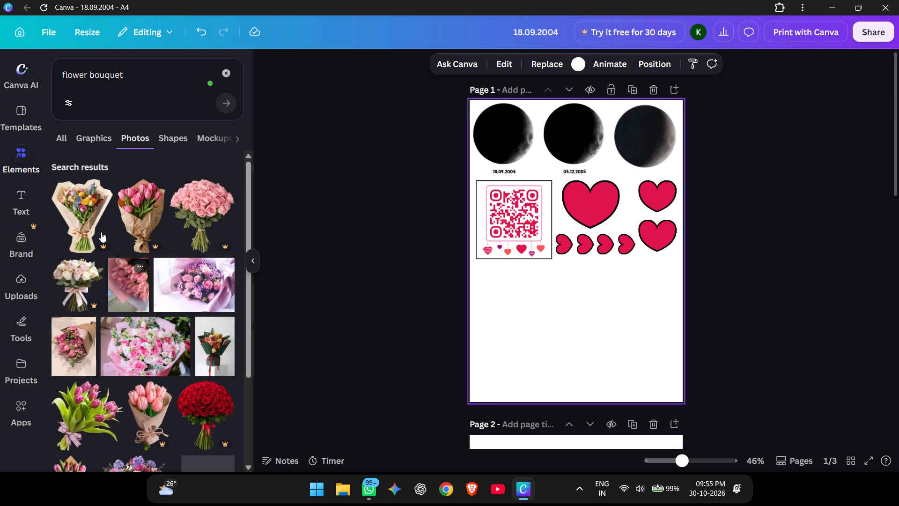
Browse the bouquet photos, add the pink tulips in brown paper, and place them much smaller below the two stacked hearts.
scroll(98, 231, "down", 6)
scroll(100, 237, "up", 3)
scroll(100, 237, "down", 8)
scroll(96, 239, "up", 1)
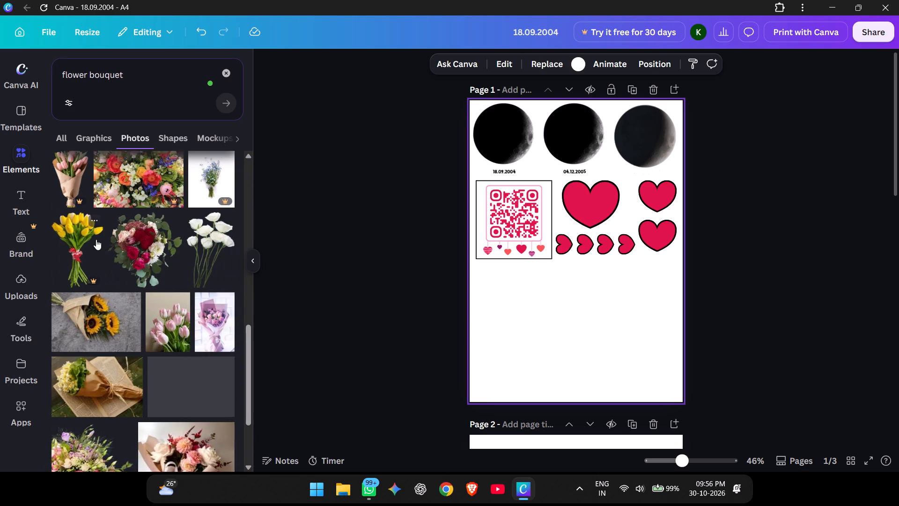
scroll(96, 239, "up", 8)
scroll(96, 239, "down", 1)
scroll(96, 239, "up", 4)
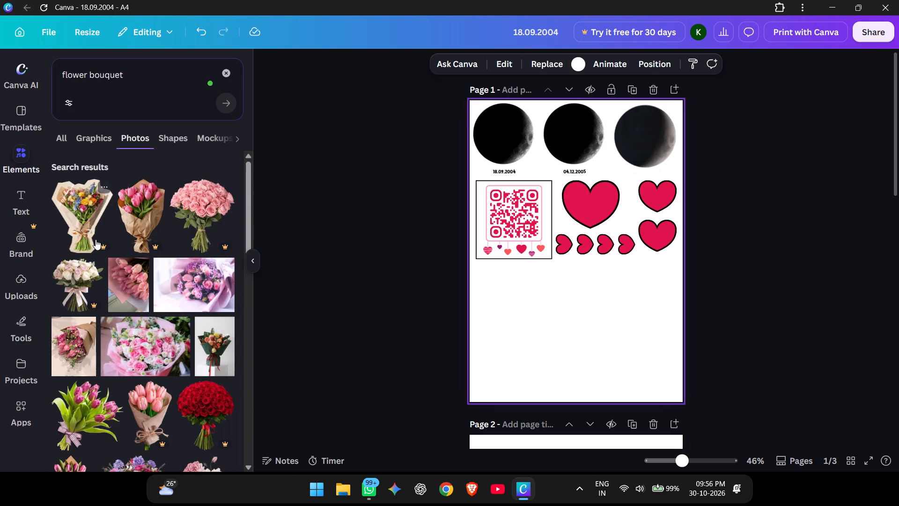
left_click(137, 205)
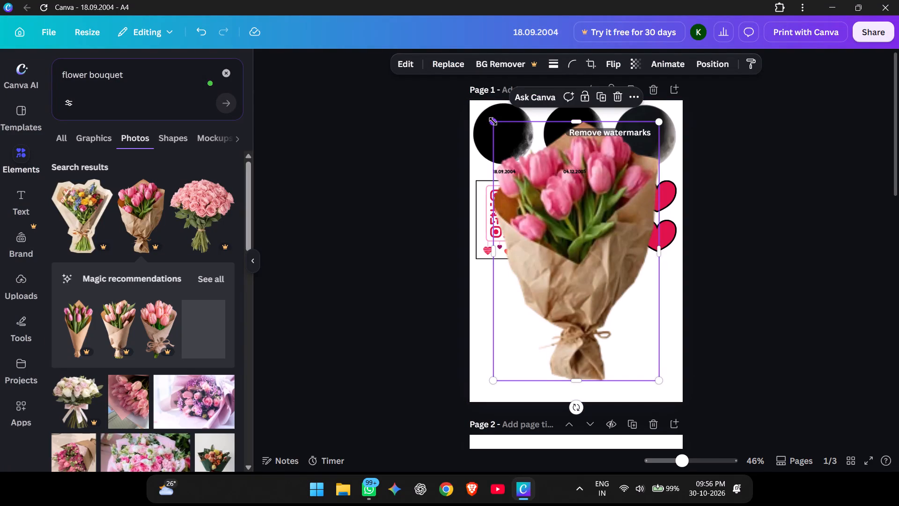
left_click_drag(493, 121, 610, 265)
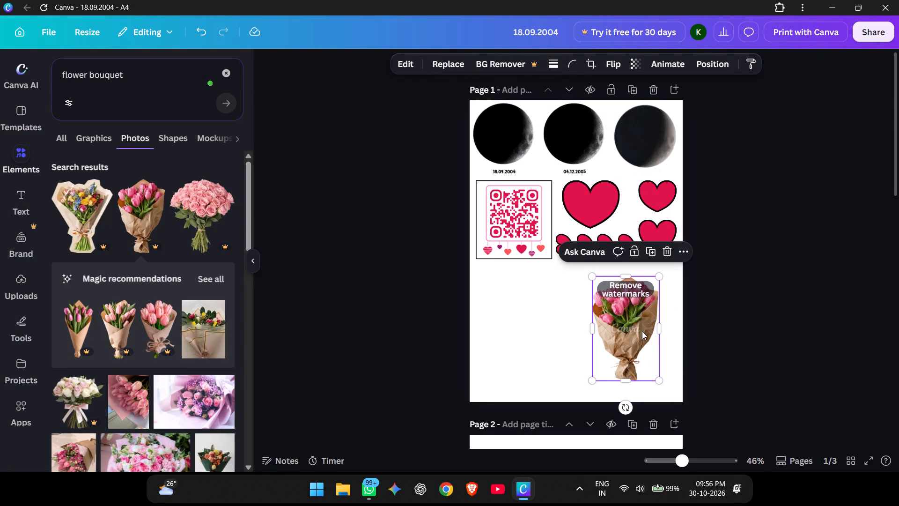
left_click_drag(644, 331, 657, 319)
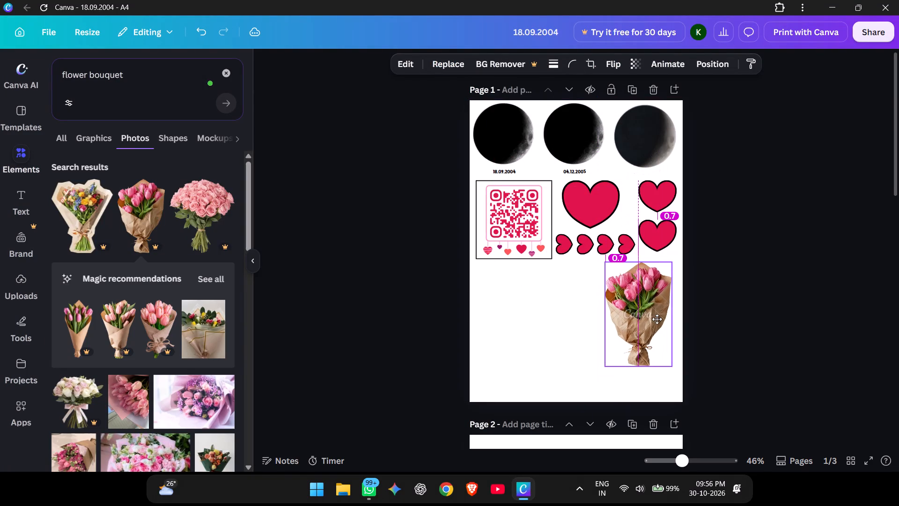
left_click_drag(657, 319, 659, 317)
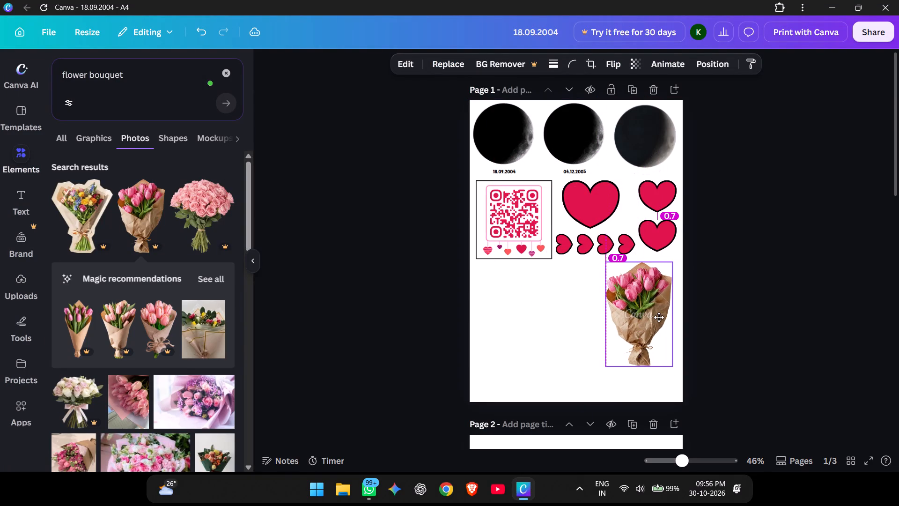
left_click_drag(659, 317, 662, 317)
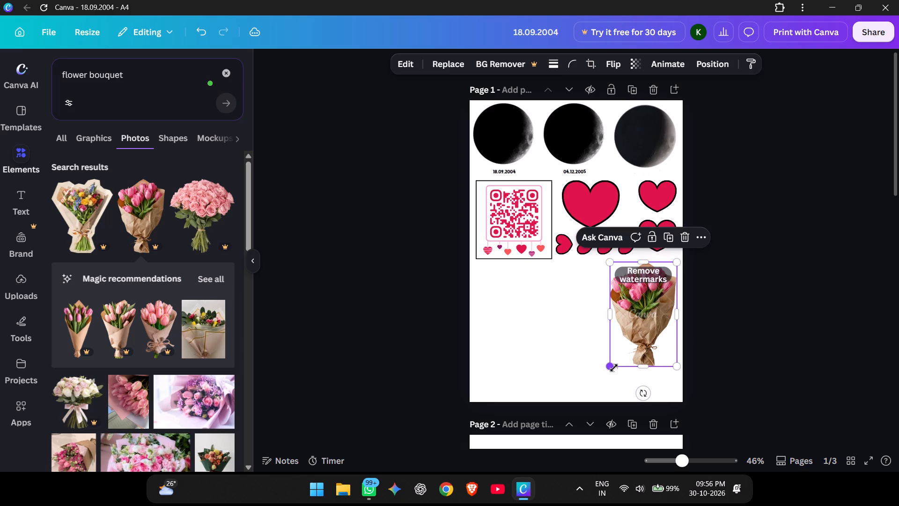
Fine-tune the tulip bouquet's size, making it slightly wider than the stacked hearts above it.
left_click_drag(614, 368, 639, 311)
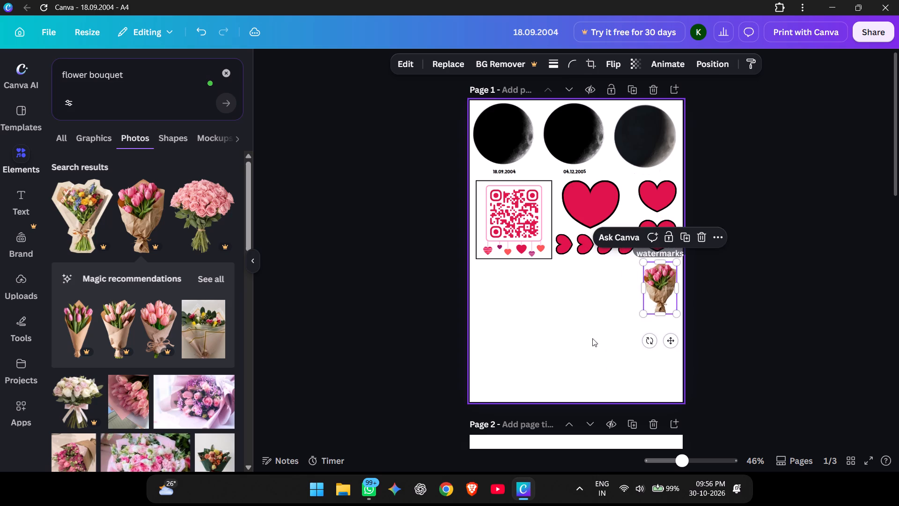
left_click(582, 344)
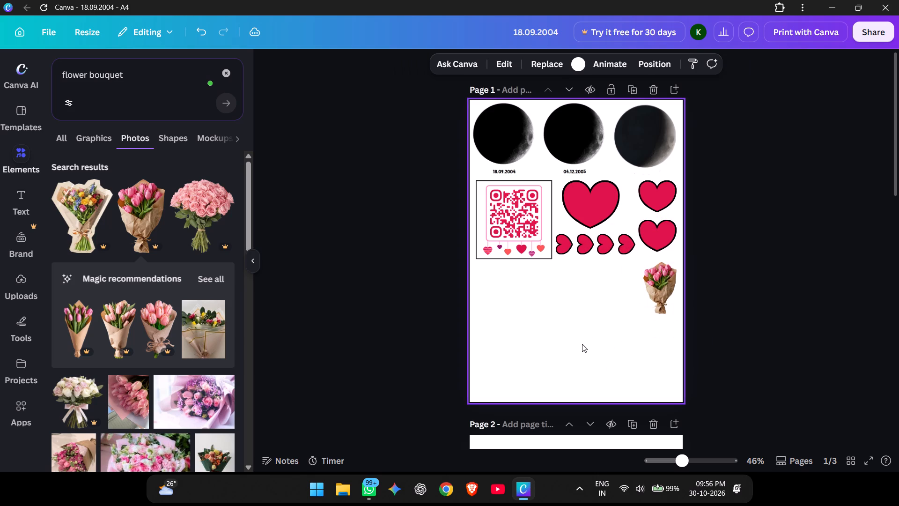
left_click(656, 298)
left_click_drag(644, 316, 630, 328)
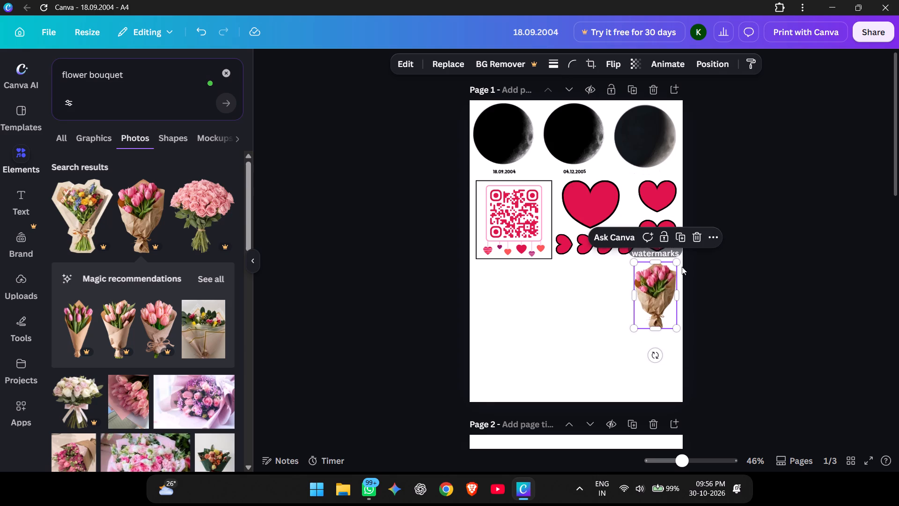
left_click(587, 320)
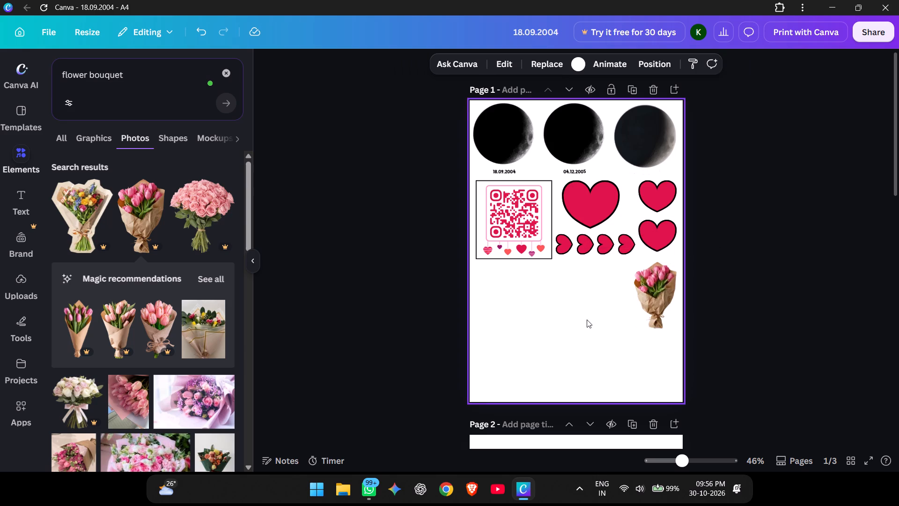
left_click(641, 296)
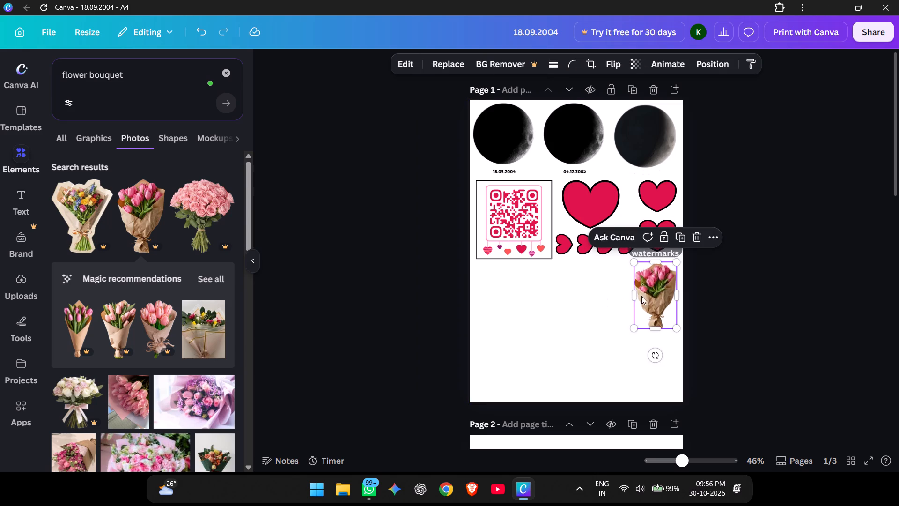
left_click_drag(634, 325, 625, 336)
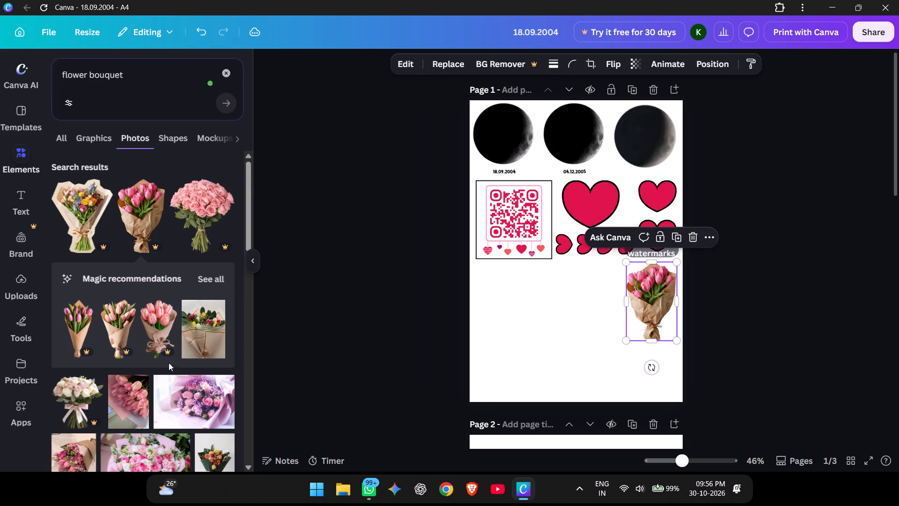
scroll(155, 363, "down", 2)
left_click(607, 344)
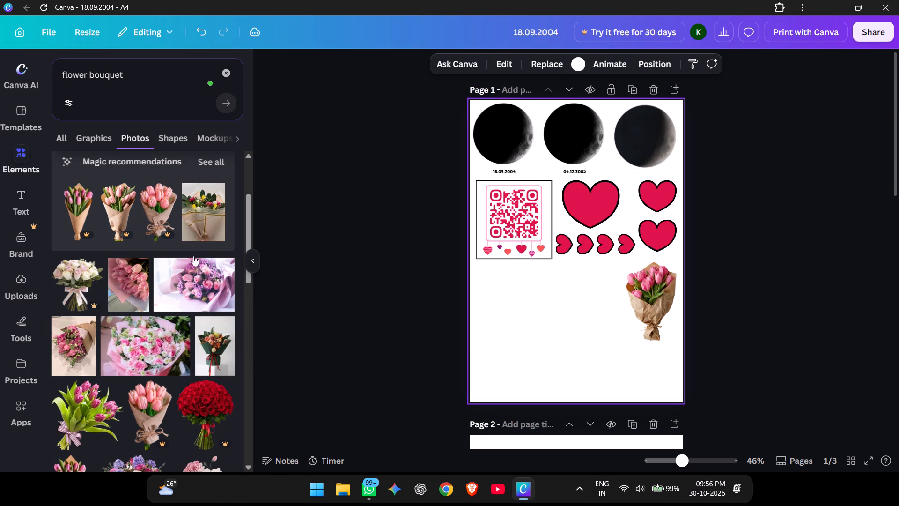
Browse all magic recommendations for the tulip bouquet and add the stitched white envelope with a pink heart.
left_click(223, 167)
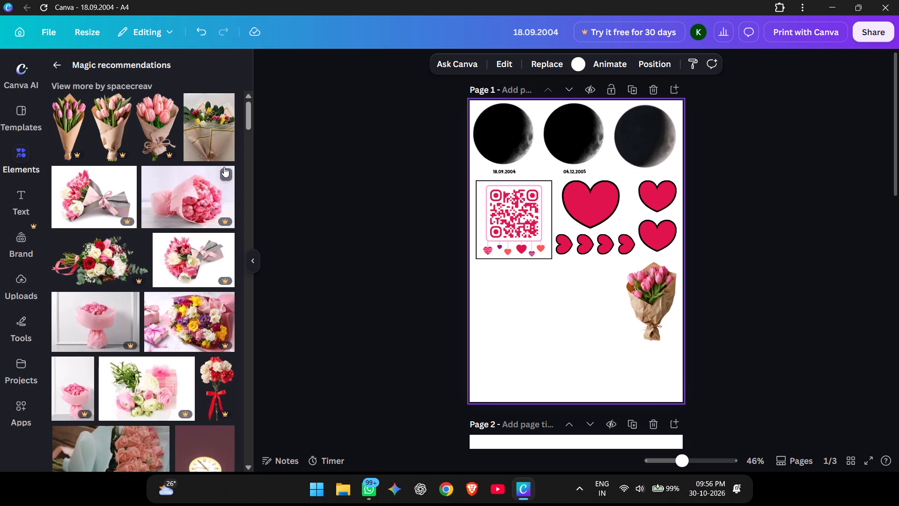
scroll(222, 167, "down", 2)
scroll(142, 213, "down", 3)
scroll(174, 246, "down", 3)
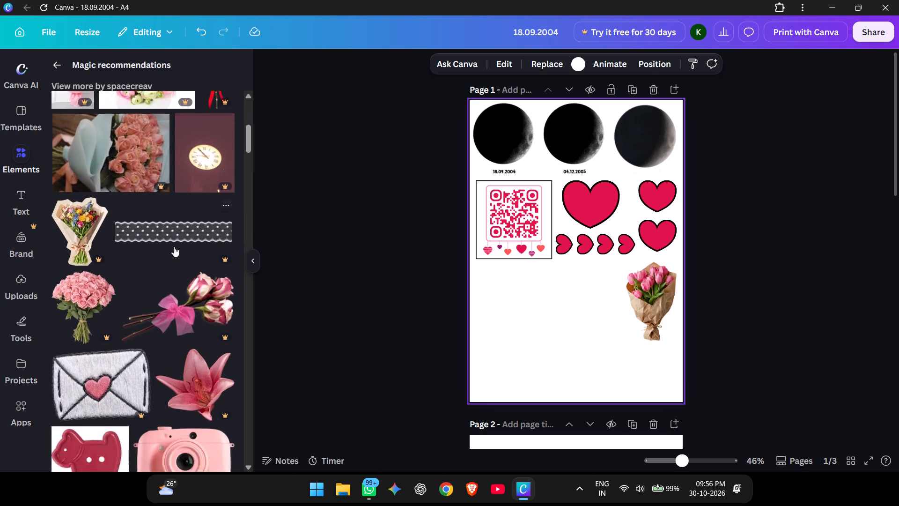
scroll(174, 246, "down", 1)
scroll(174, 246, "up", 4)
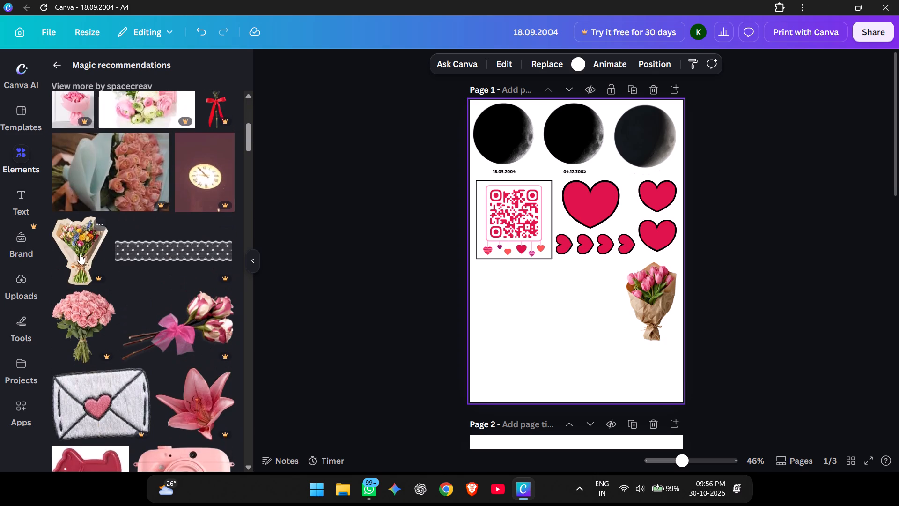
scroll(78, 269, "down", 2)
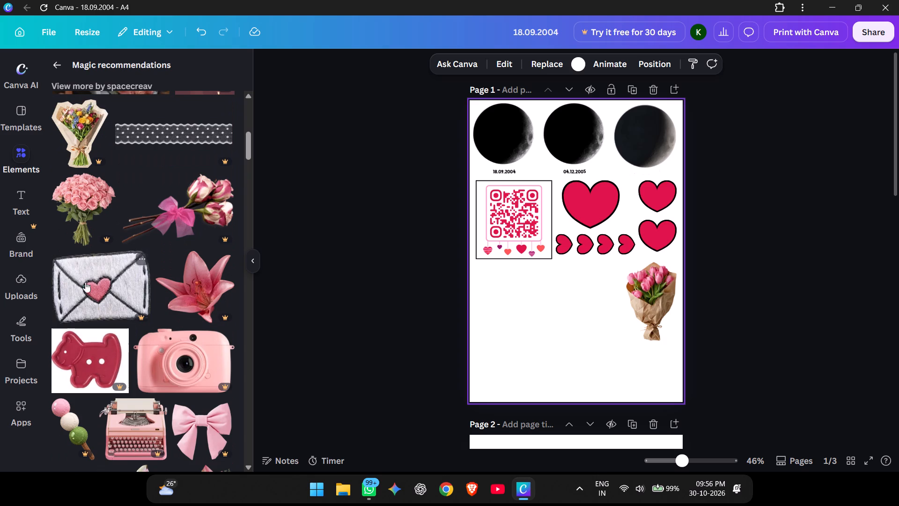
left_click(89, 291)
Shrink the envelope to about 6.3 by 4.7 cm and position it centred below the framed QR code.
left_click_drag(542, 279, 538, 334)
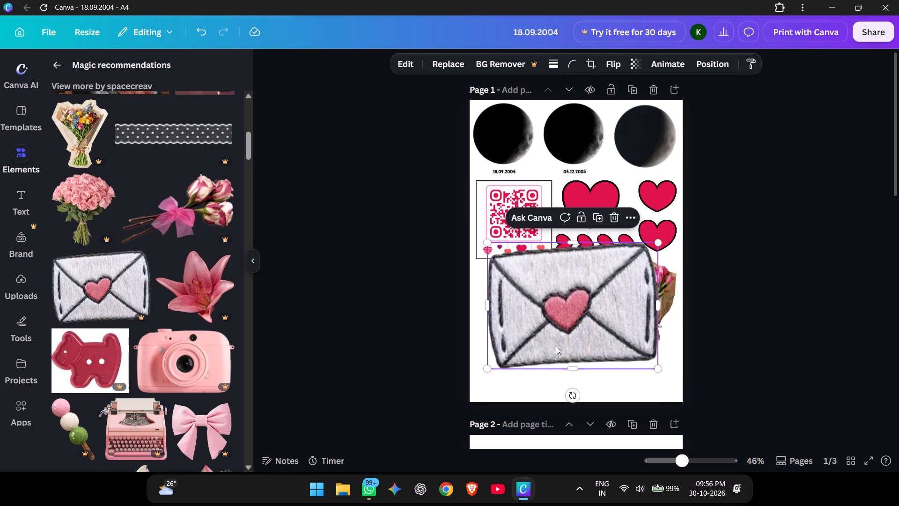
left_click_drag(657, 368, 540, 306)
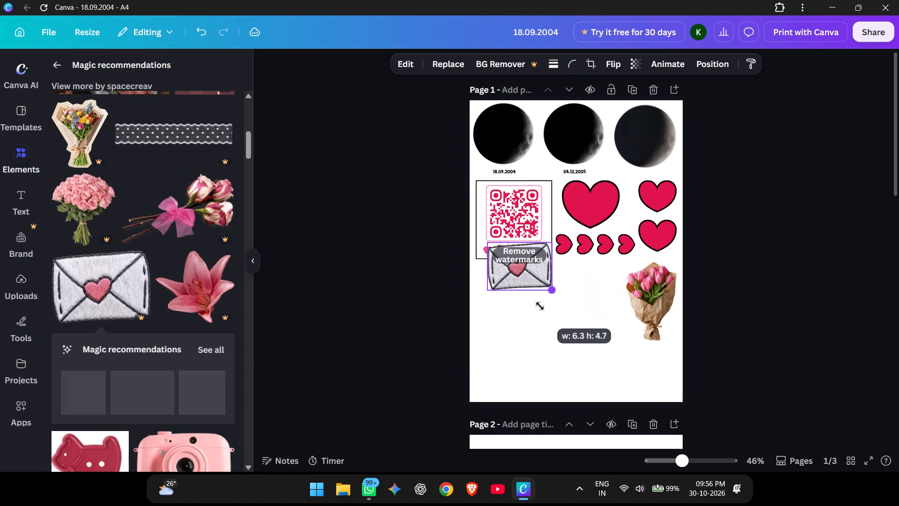
left_click_drag(540, 306, 540, 307)
left_click_drag(526, 279, 517, 308)
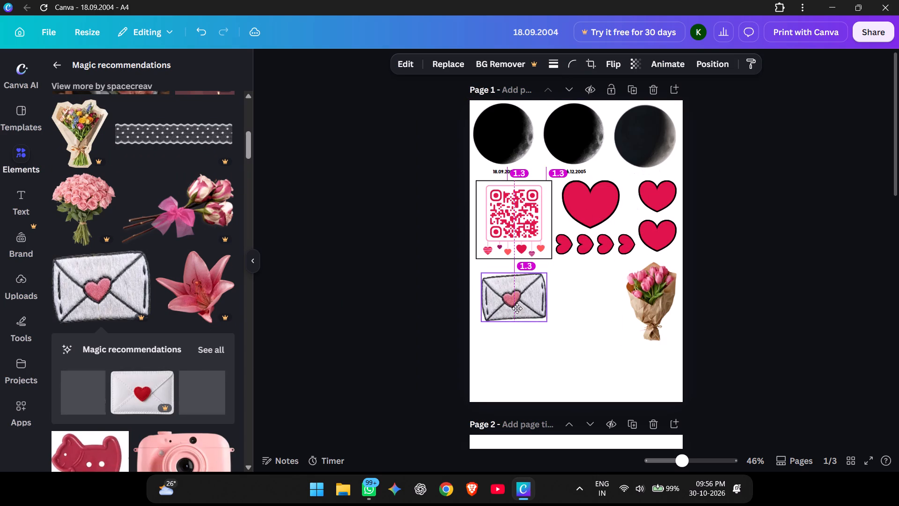
Shrink the stitched envelope slightly and place it just below the framed QR code, aligned with the frame's left edge.
left_click_drag(517, 308, 514, 300)
left_click_drag(542, 314, 526, 296)
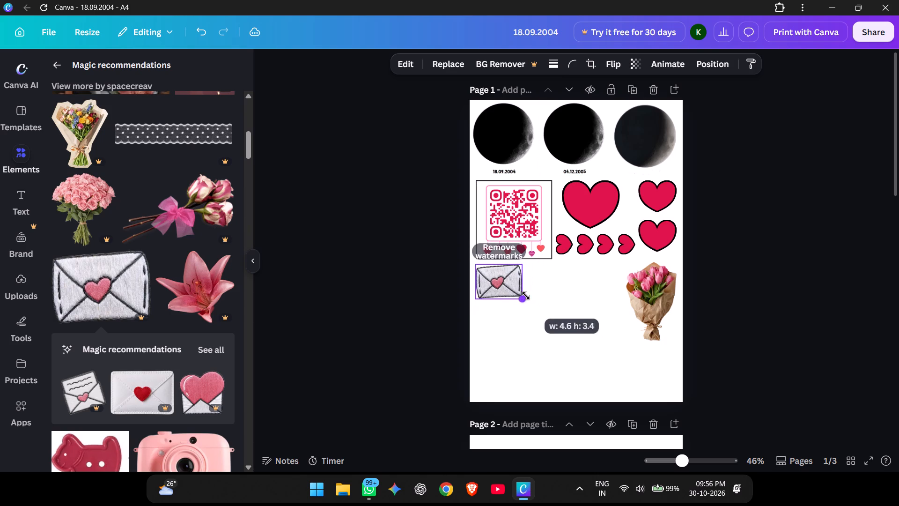
left_click_drag(526, 296, 524, 296)
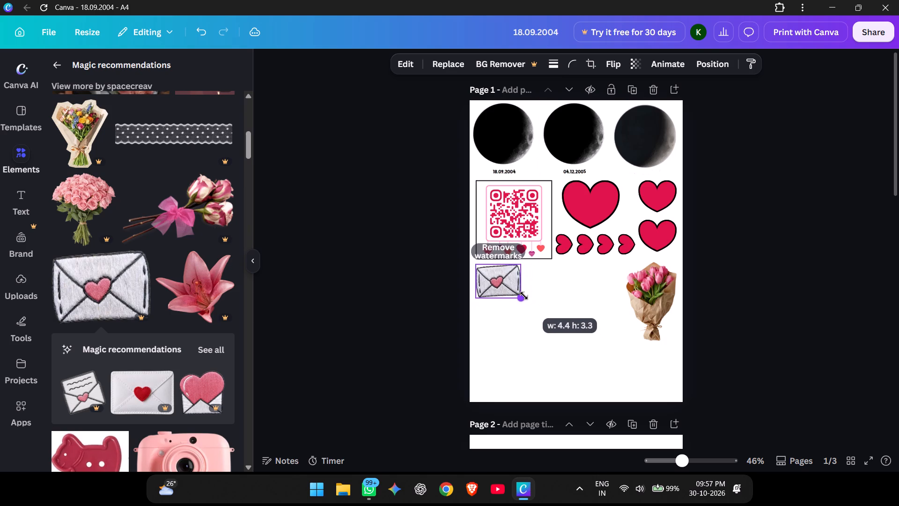
left_click_drag(524, 296, 533, 307)
left_click(568, 301)
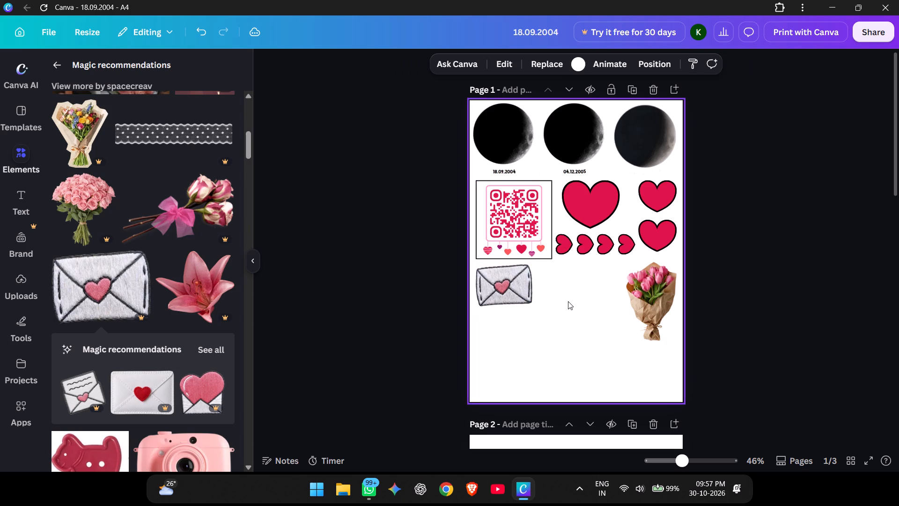
Browse all magic recommendations for the stitched envelope, examining the similar envelope and heart graphics.
left_click(219, 350)
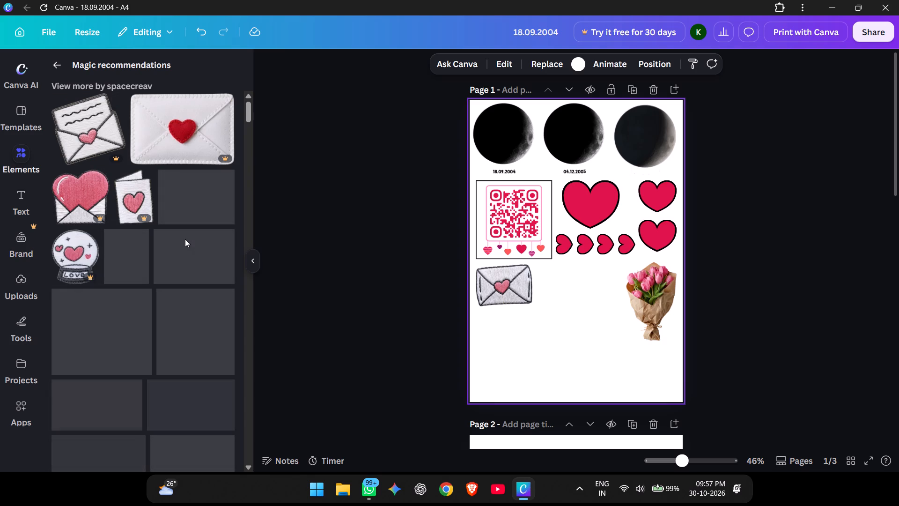
scroll(155, 271, "down", 6)
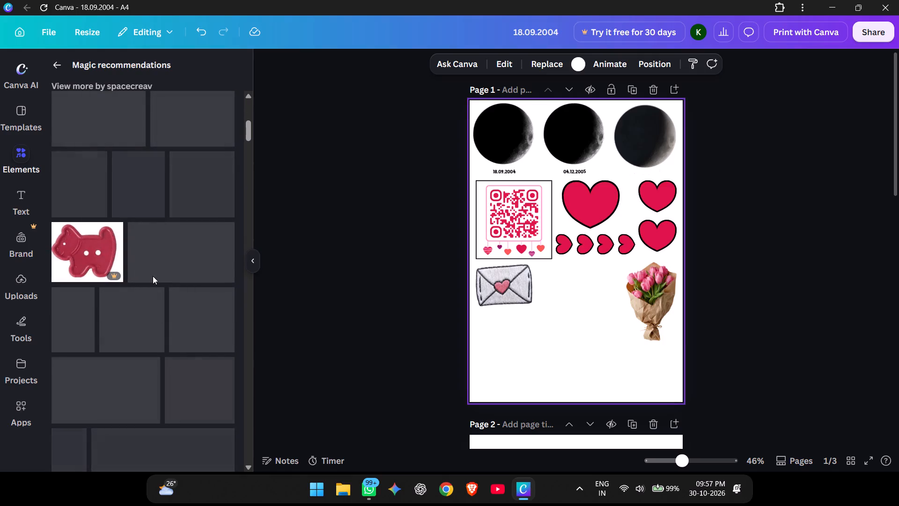
scroll(153, 276, "up", 10)
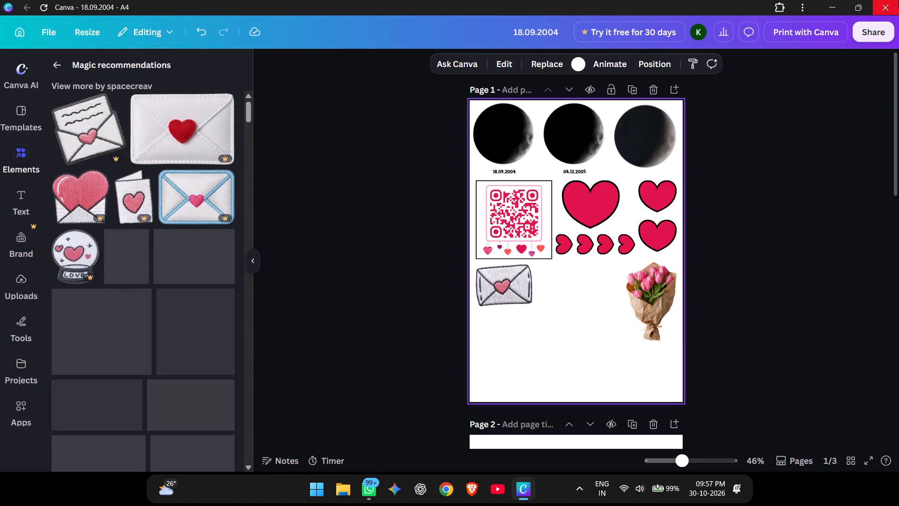